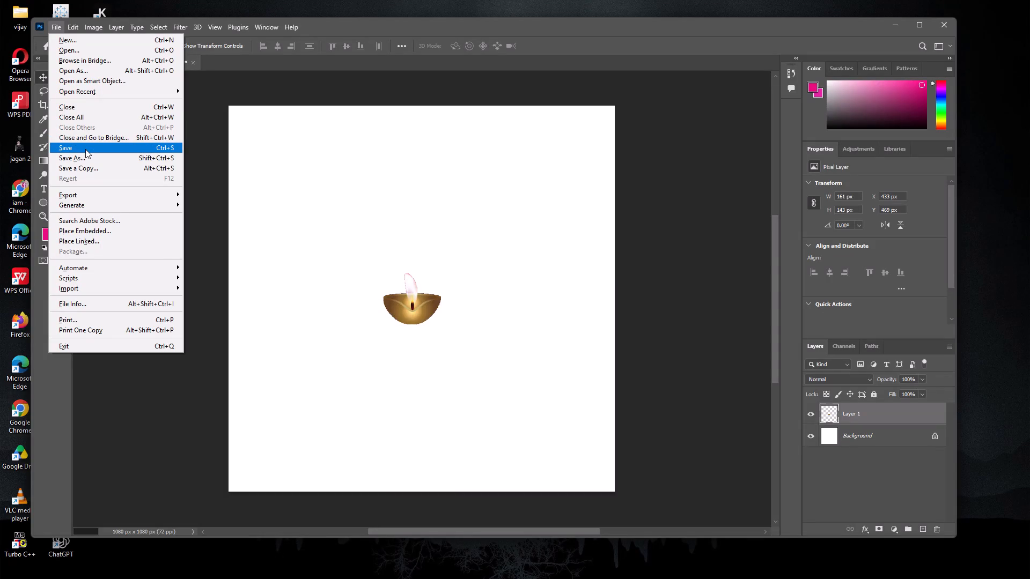
Save the document as Untitled-1 in Photoshop format in the venu folder inside Music, with Maximize Compatibility on.
click(89, 159)
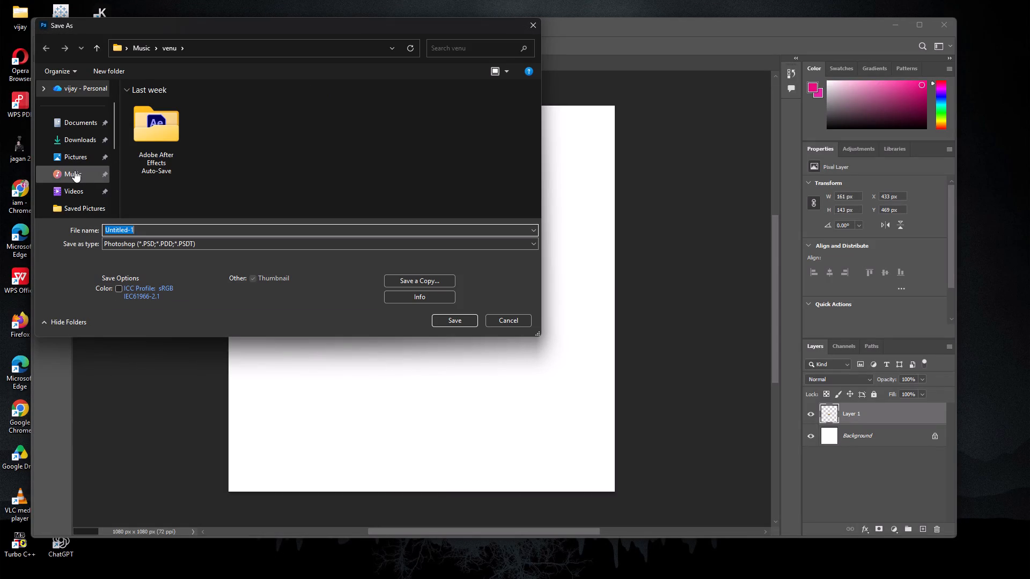
click(75, 170)
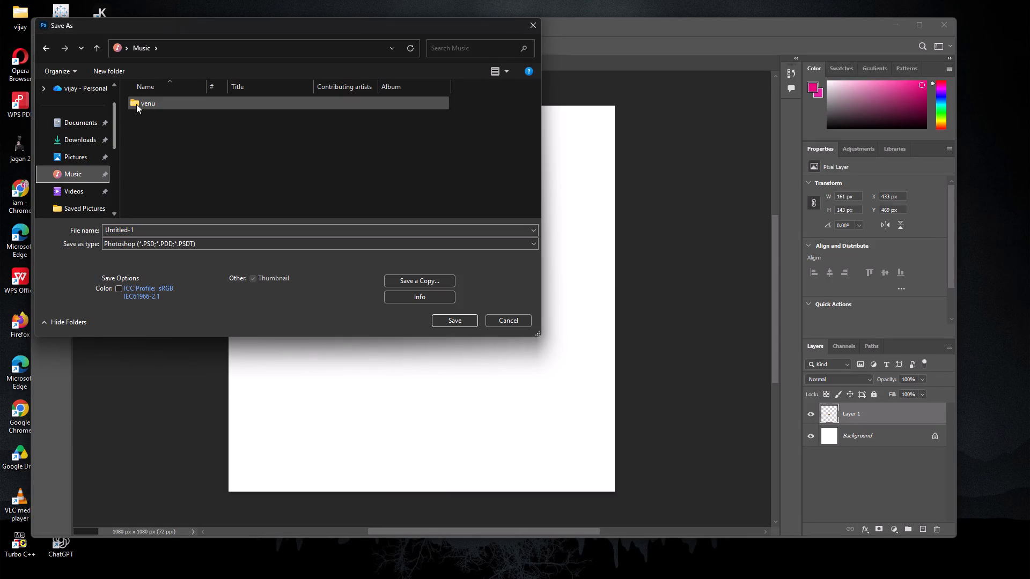
double_click(139, 104)
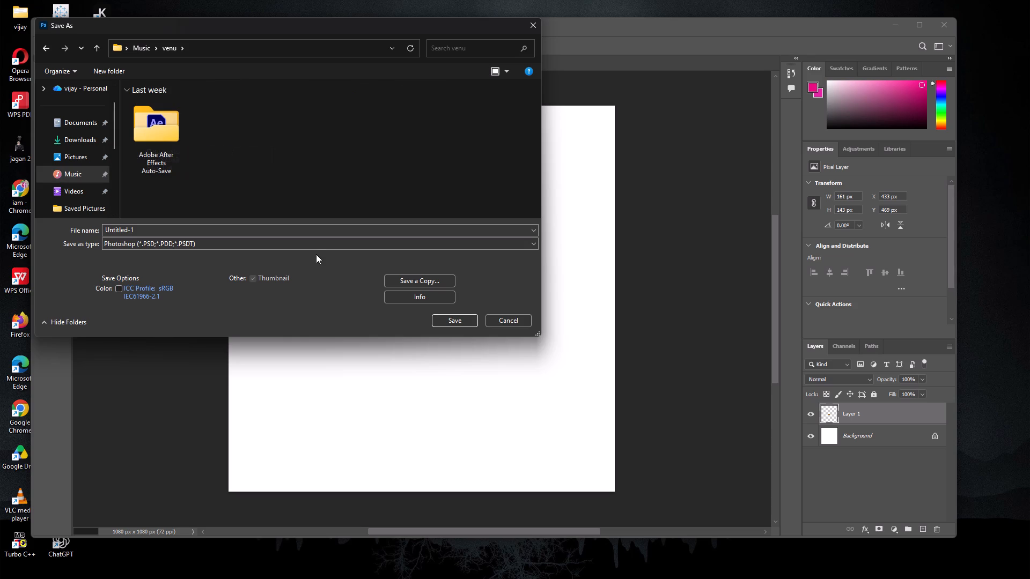
click(447, 317)
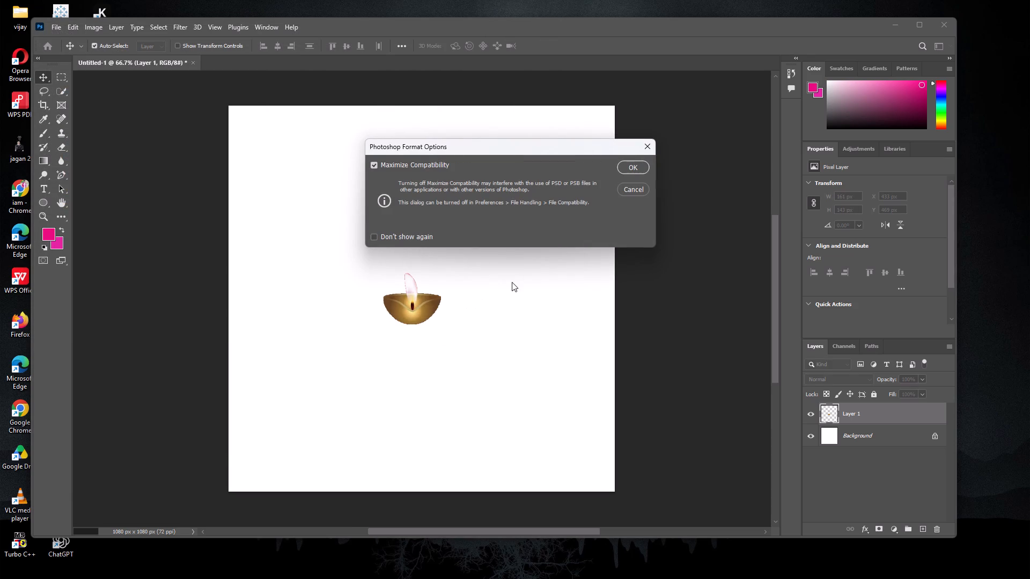
click(639, 166)
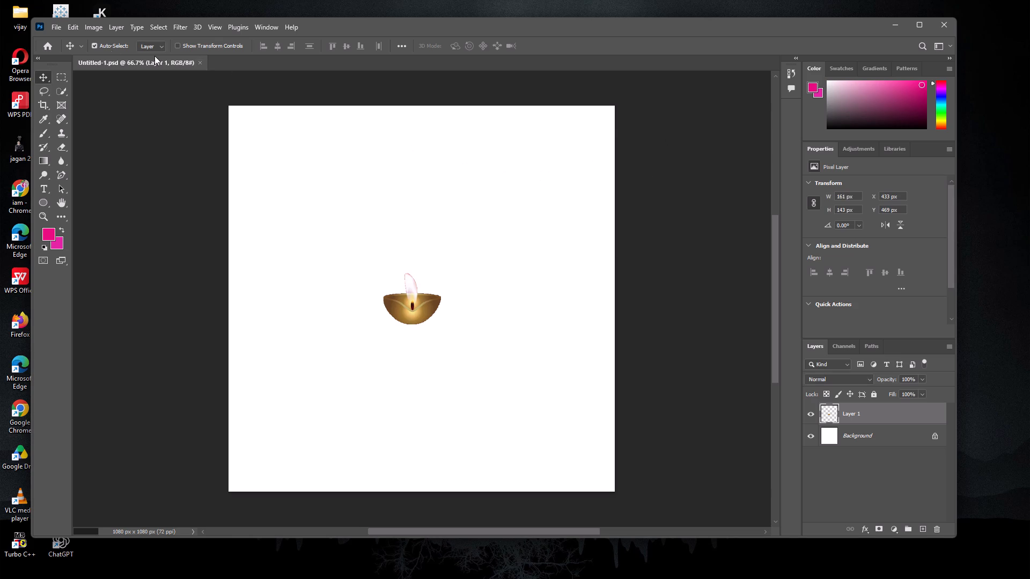
Try a second Save As of Untitled-1 in Photoshop format to Music > venu, declining to replace the existing file.
click(60, 32)
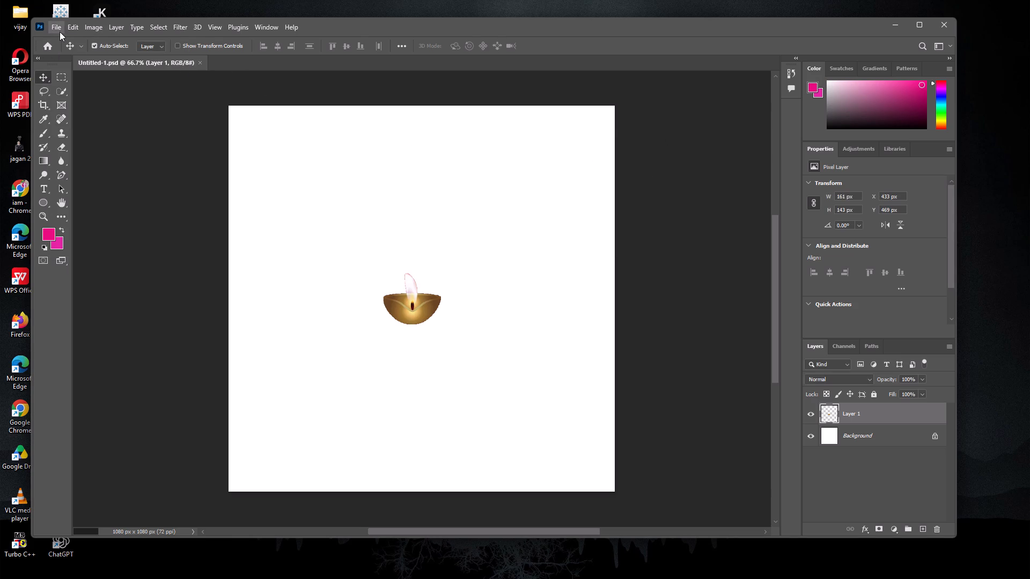
click(60, 32)
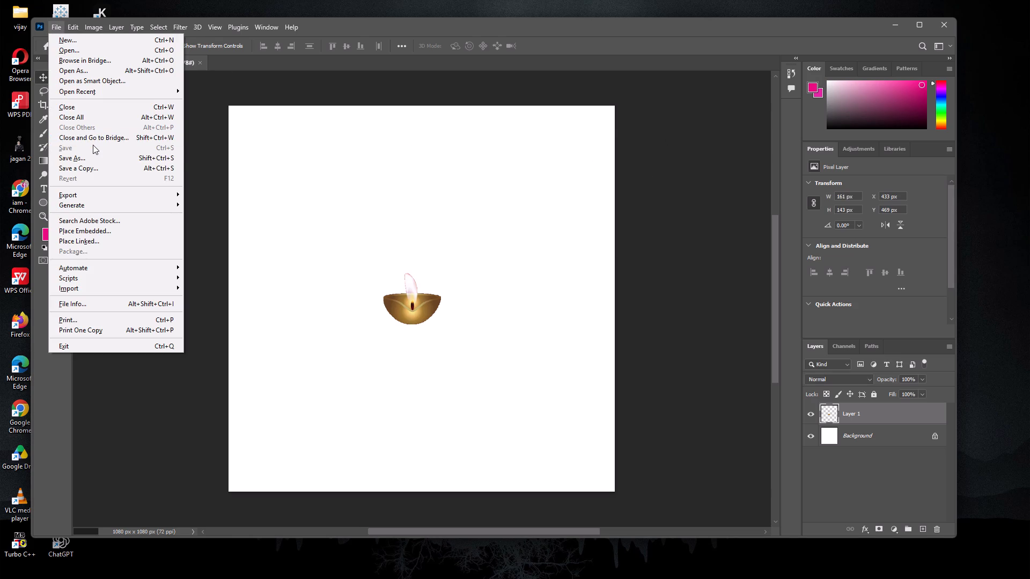
click(92, 153)
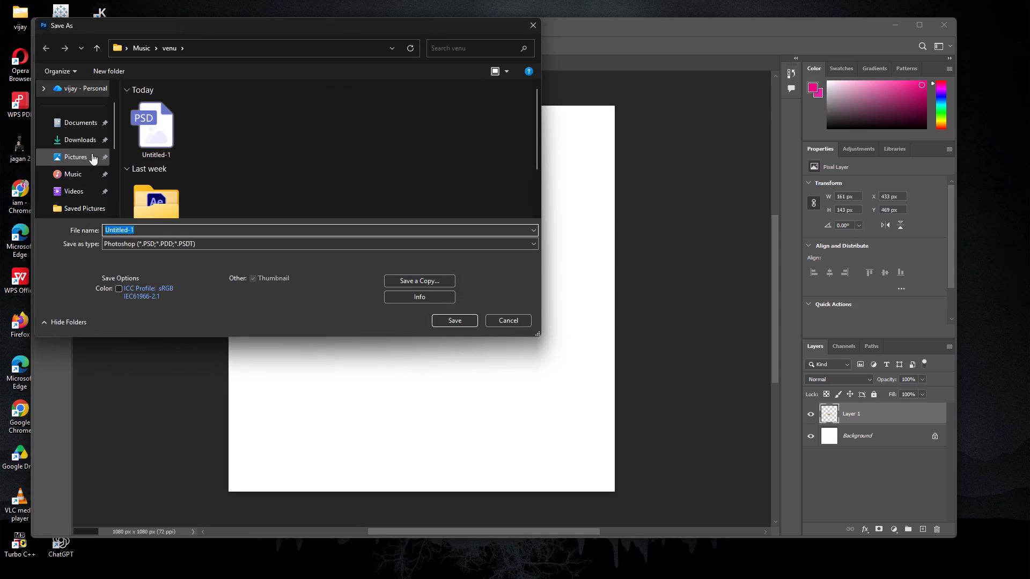
click(89, 168)
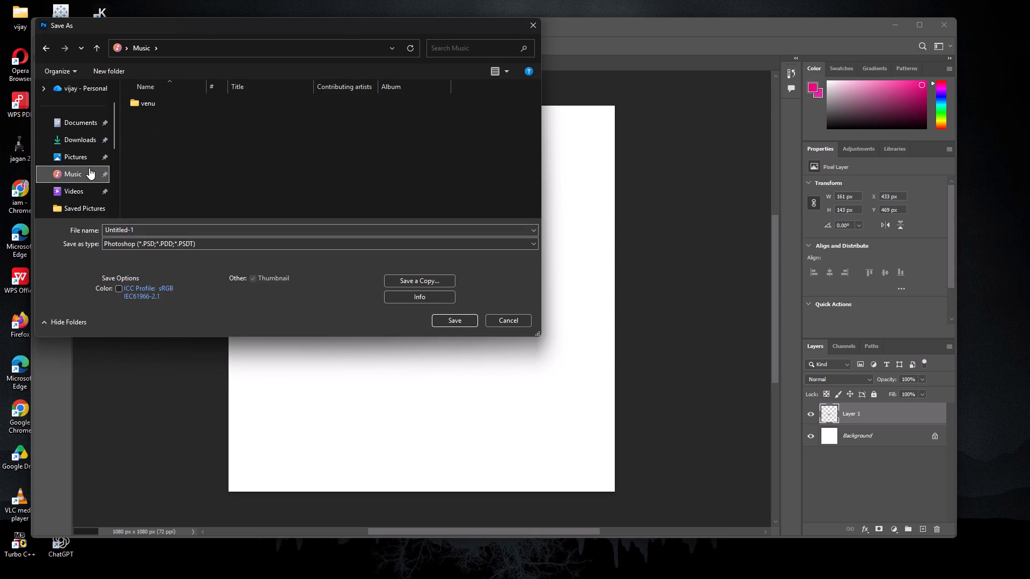
double_click(156, 107)
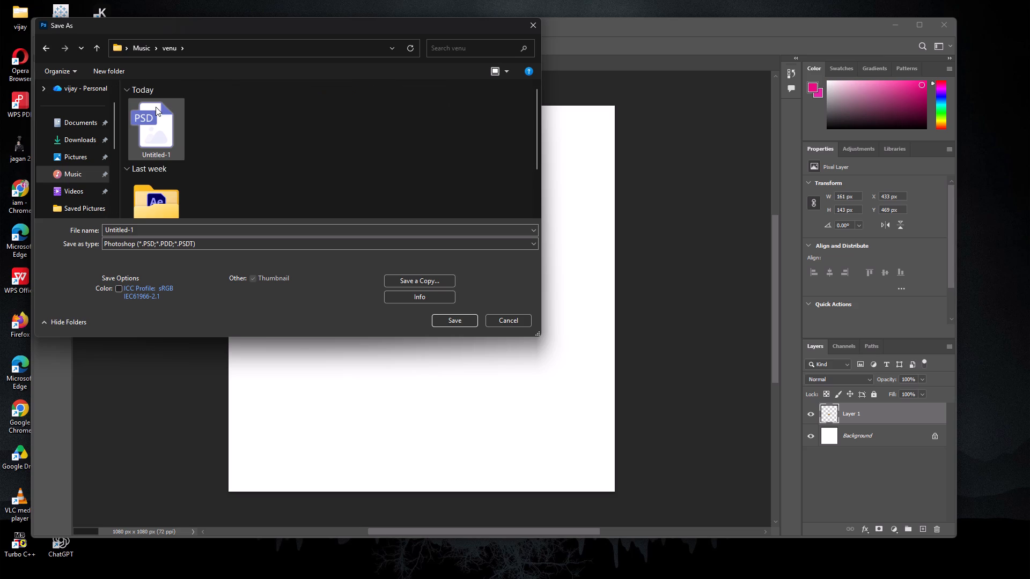
click(440, 316)
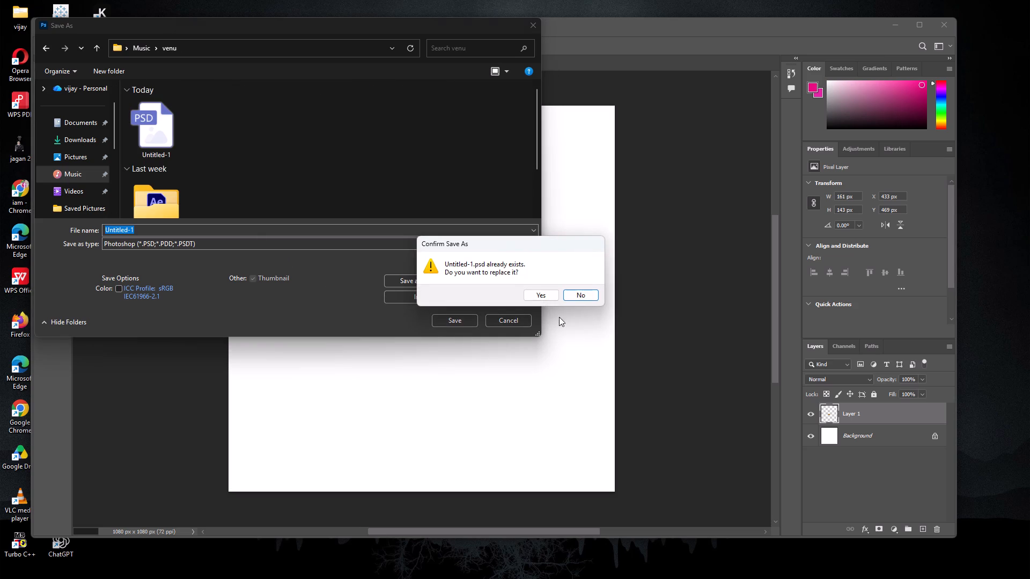
click(571, 293)
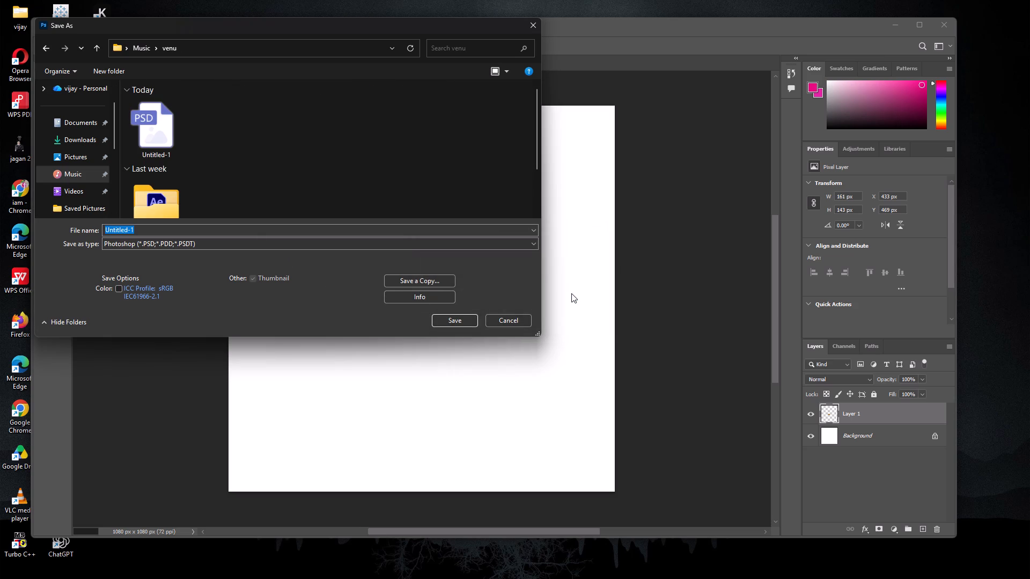
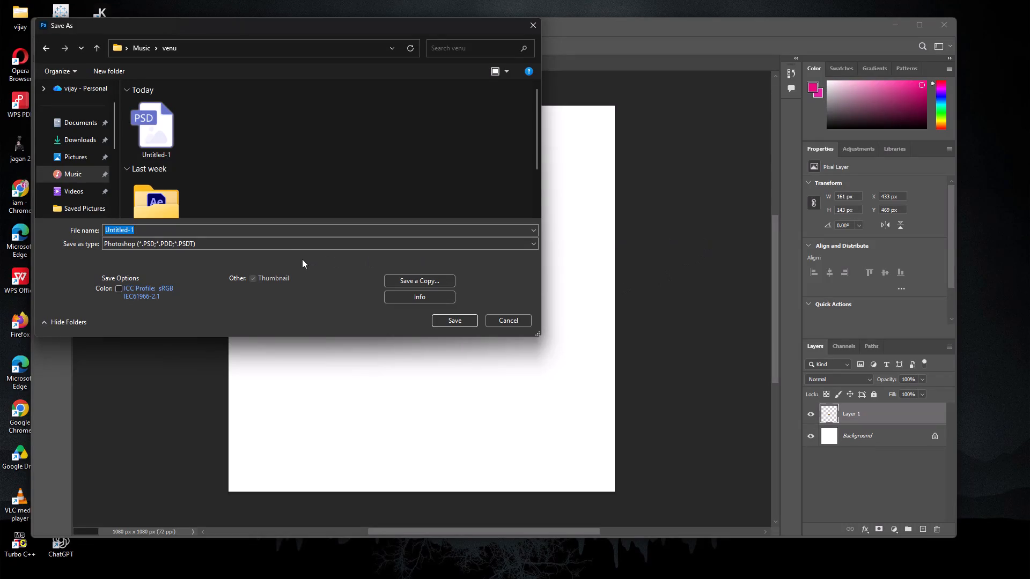
Save Untitled-1 in Photoshop format in Music > venu, replacing the existing file and keeping Maximize Compatibility on.
click(283, 241)
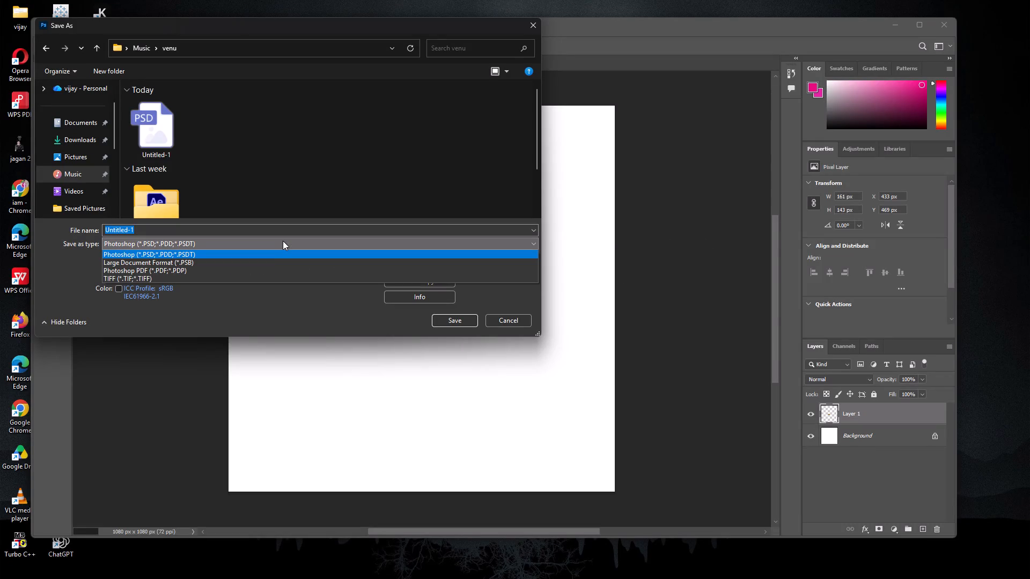
click(328, 345)
click(441, 316)
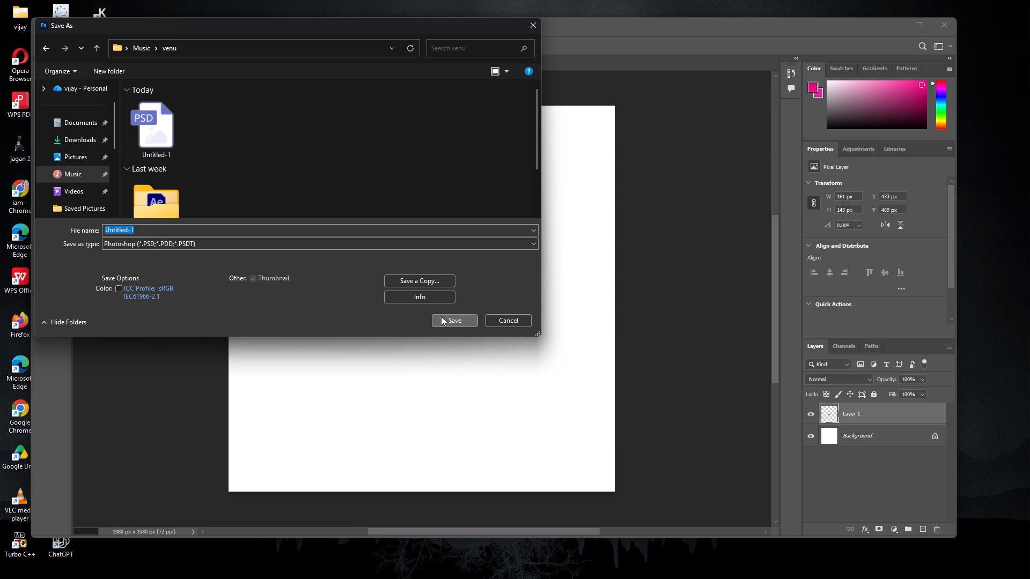
click(533, 294)
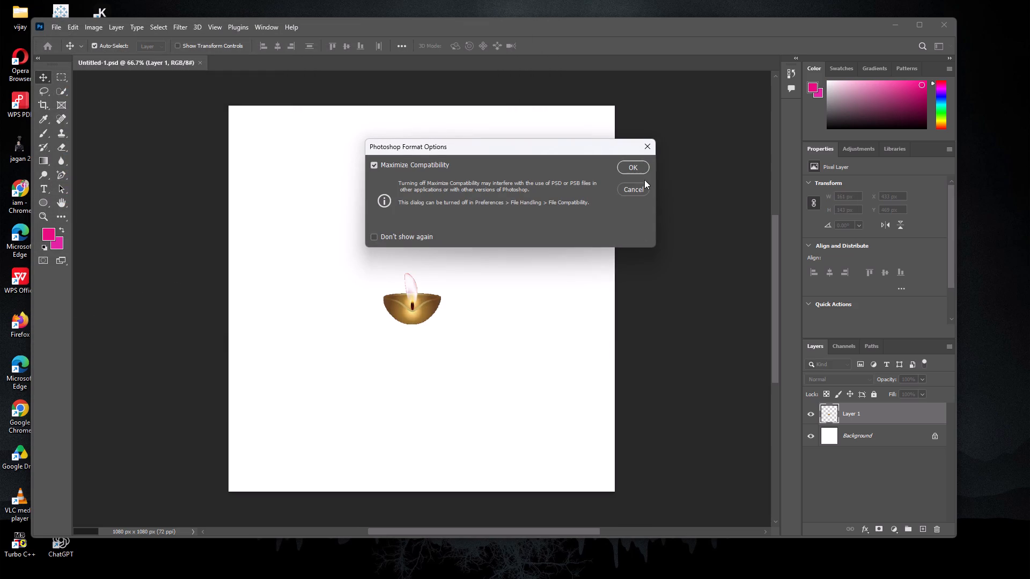
click(641, 168)
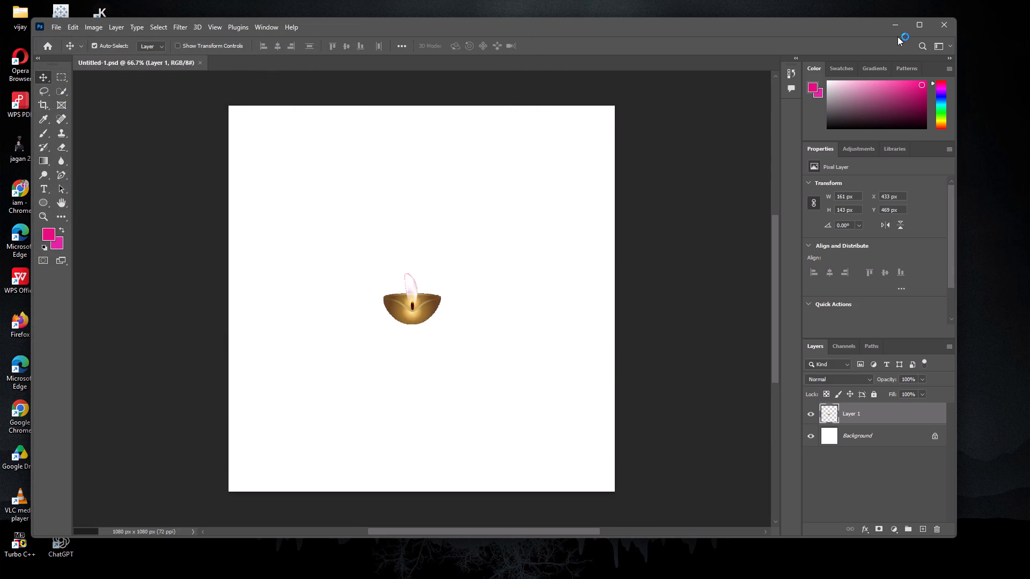
Minimize Photoshop and open the venu folder inside Music in the file manager.
click(897, 30)
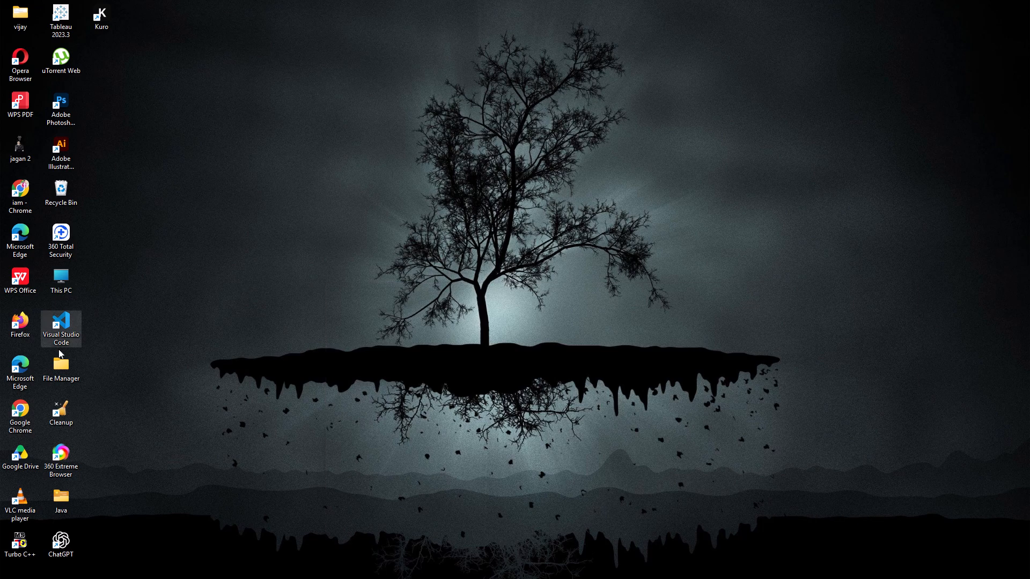
double_click(58, 360)
scroll(51, 252, down, 1)
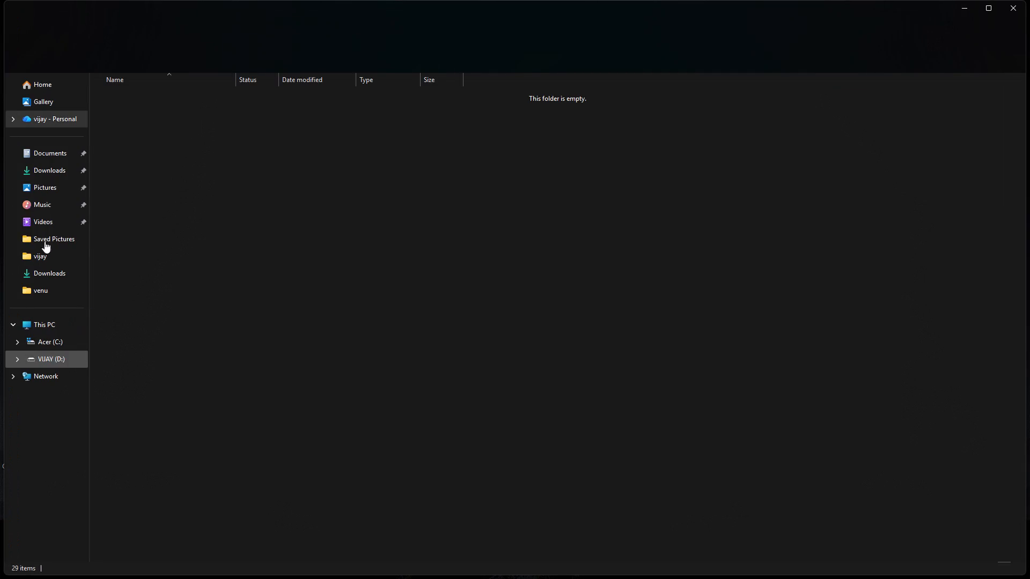
scroll(45, 241, down, 1)
click(44, 214)
click(49, 206)
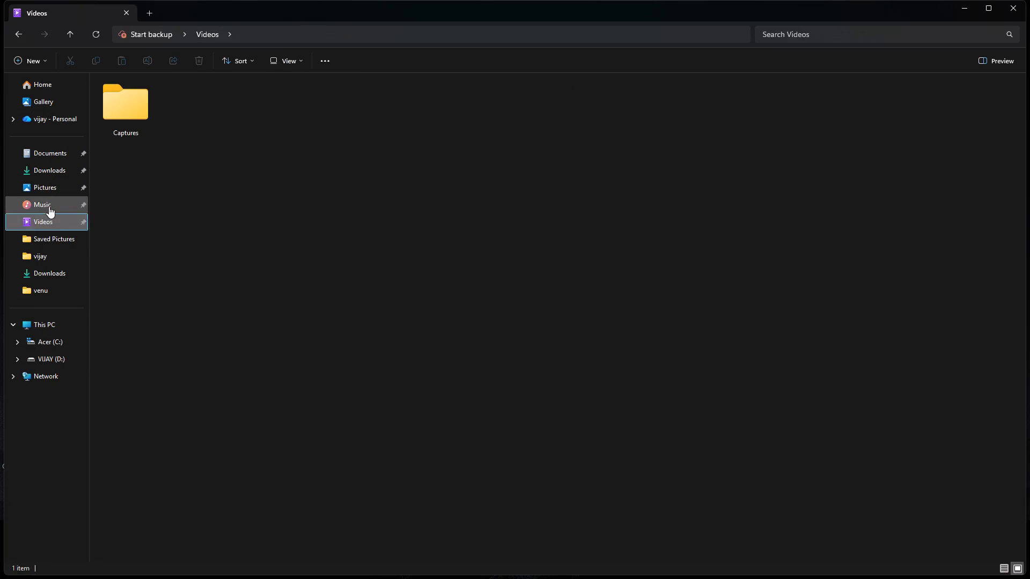
double_click(144, 102)
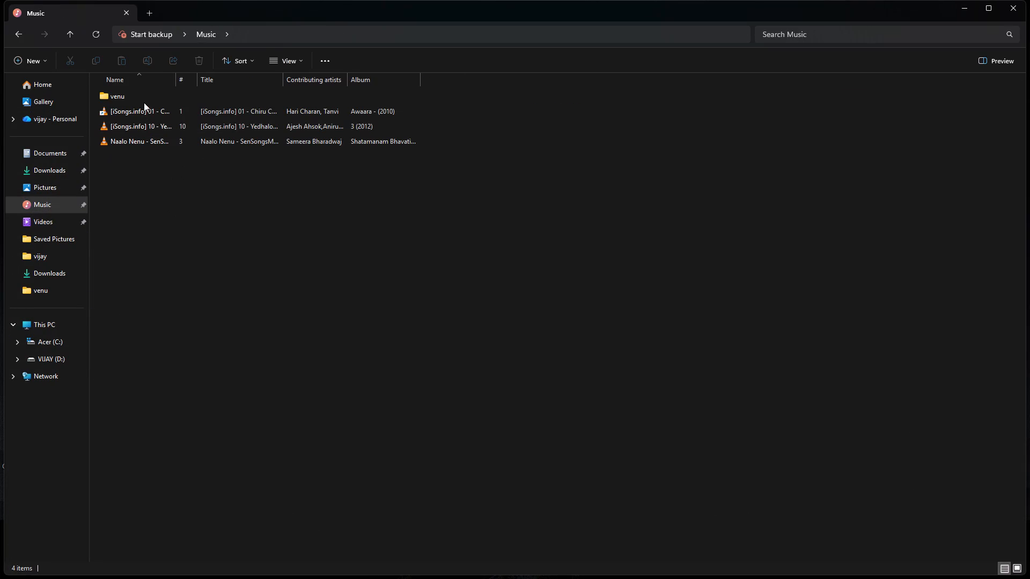
click(131, 99)
double_click(131, 99)
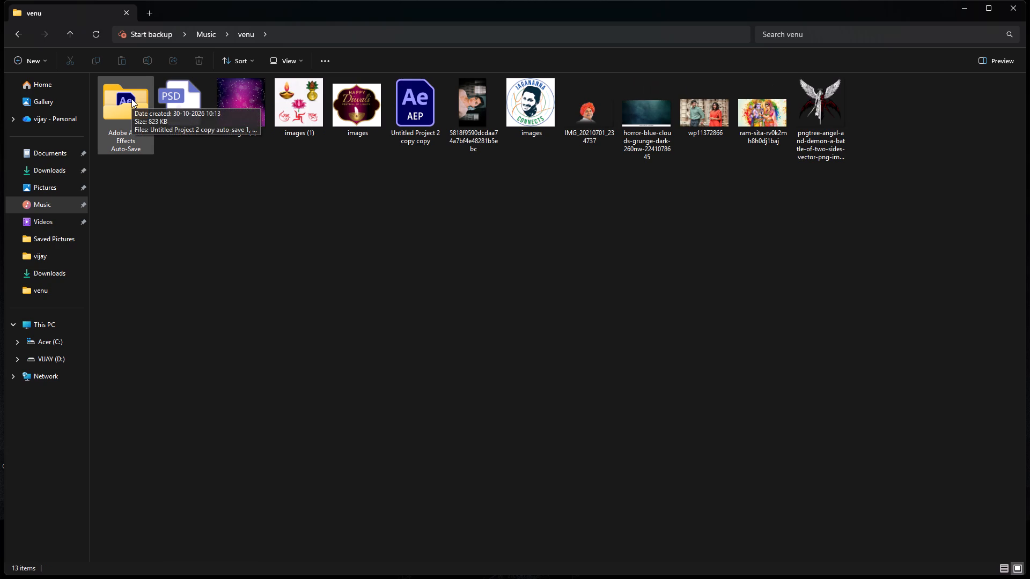
Open the Untitled-1 PSD in WPS Photos just once to check the artwork, decline the desktop shortcut, and close the viewer.
double_click(167, 101)
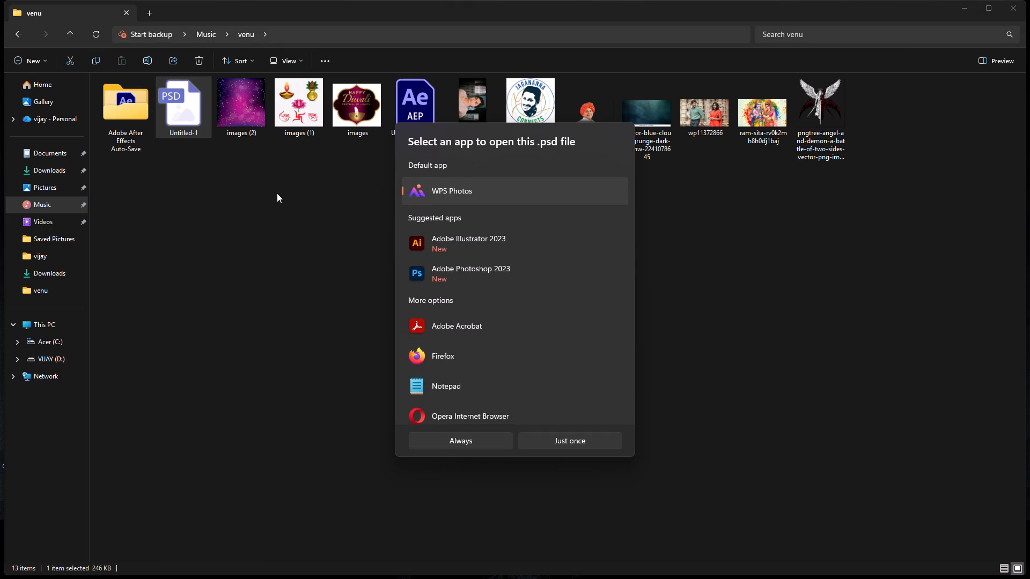
click(548, 440)
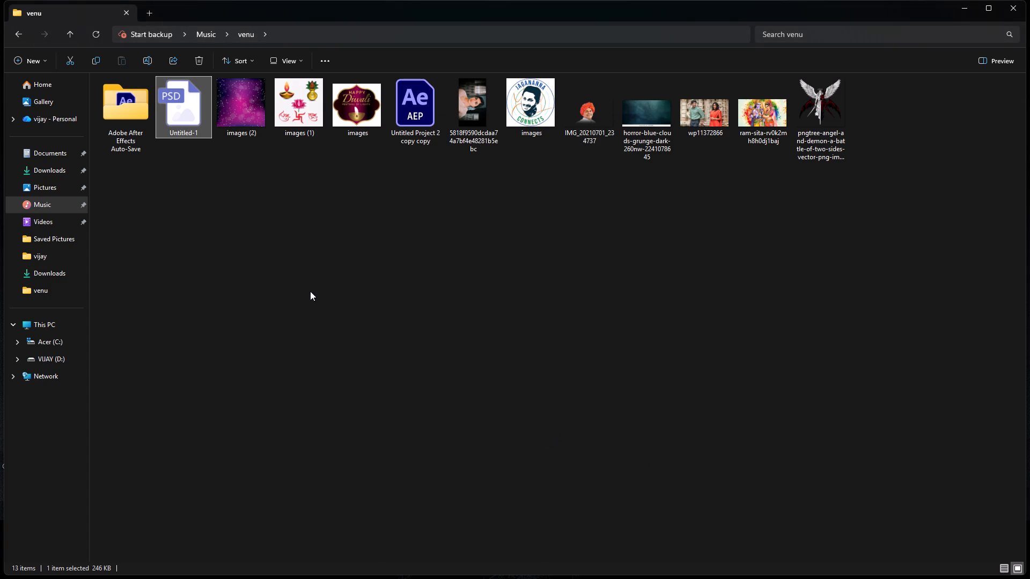
drag(216, 105, 173, 95)
click(173, 95)
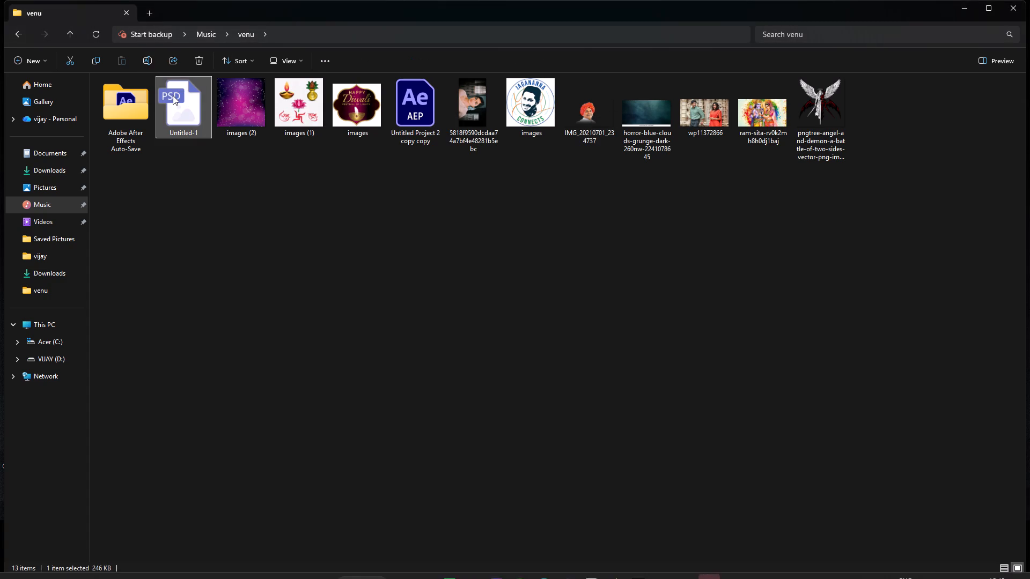
double_click(173, 95)
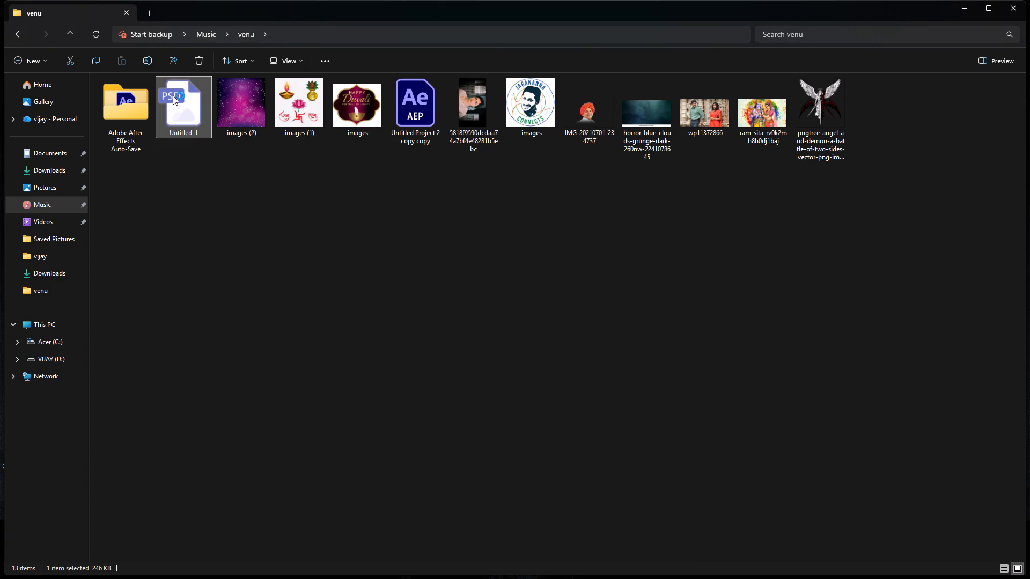
double_click(173, 95)
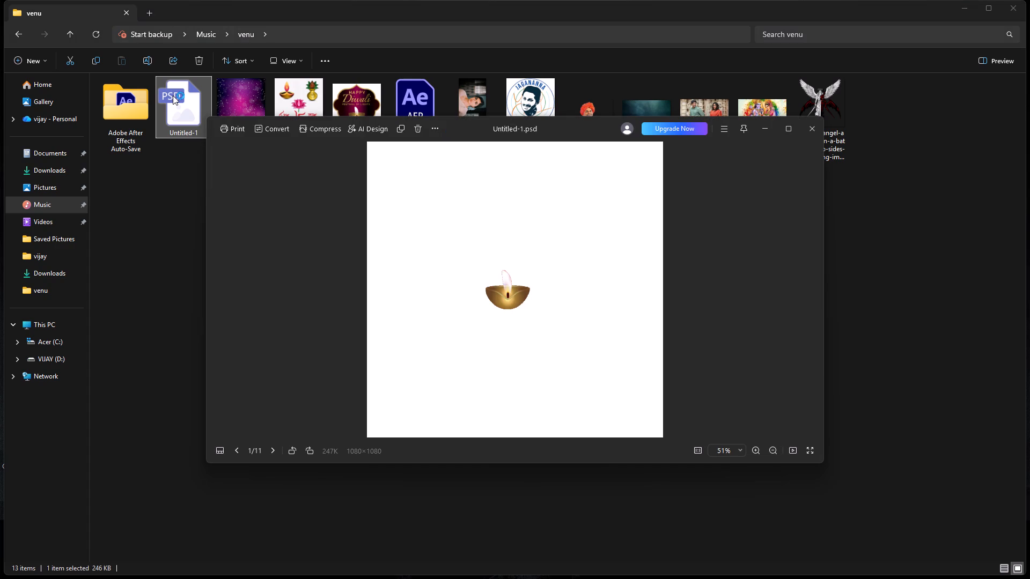
click(812, 133)
click(812, 133)
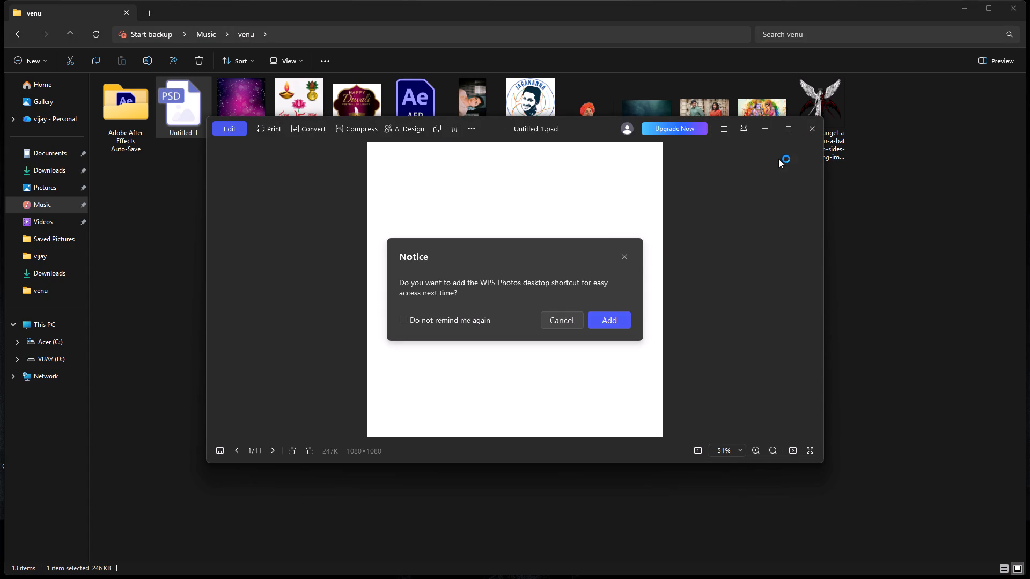
click(567, 318)
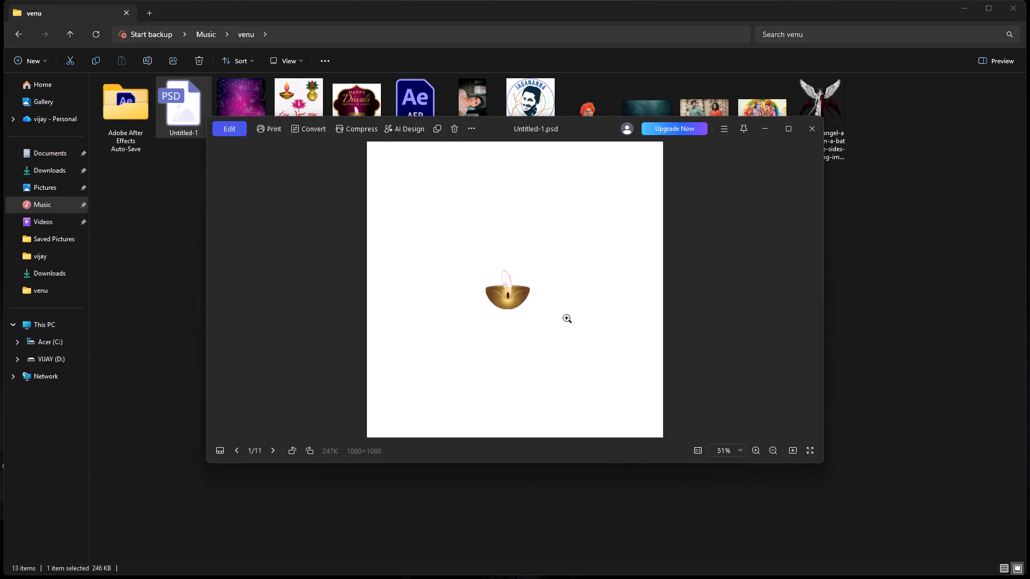
click(804, 128)
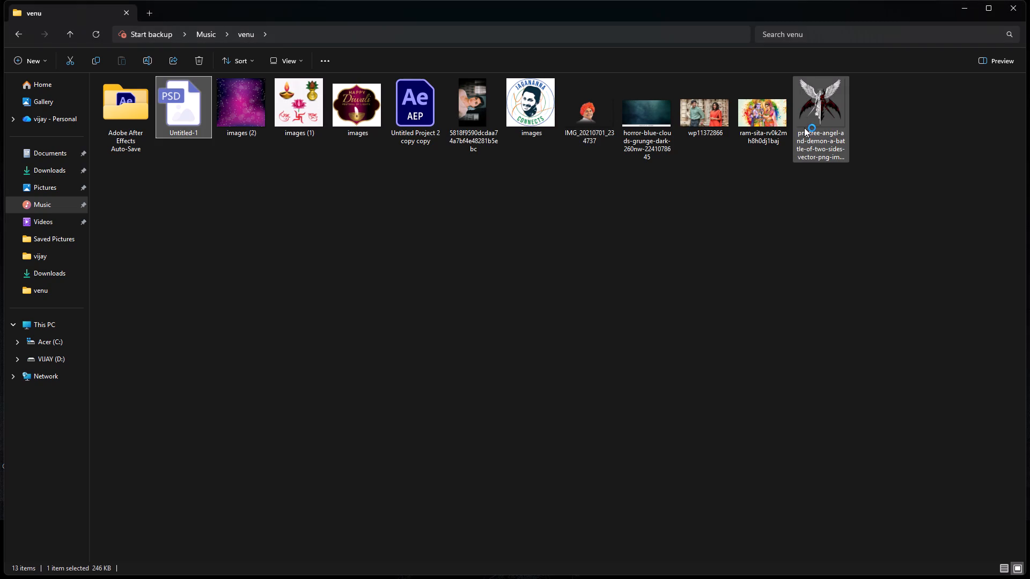
Open the Happy Diwali picture images.jpg from the venu folder, delete it, and close the photo viewer.
click(289, 108)
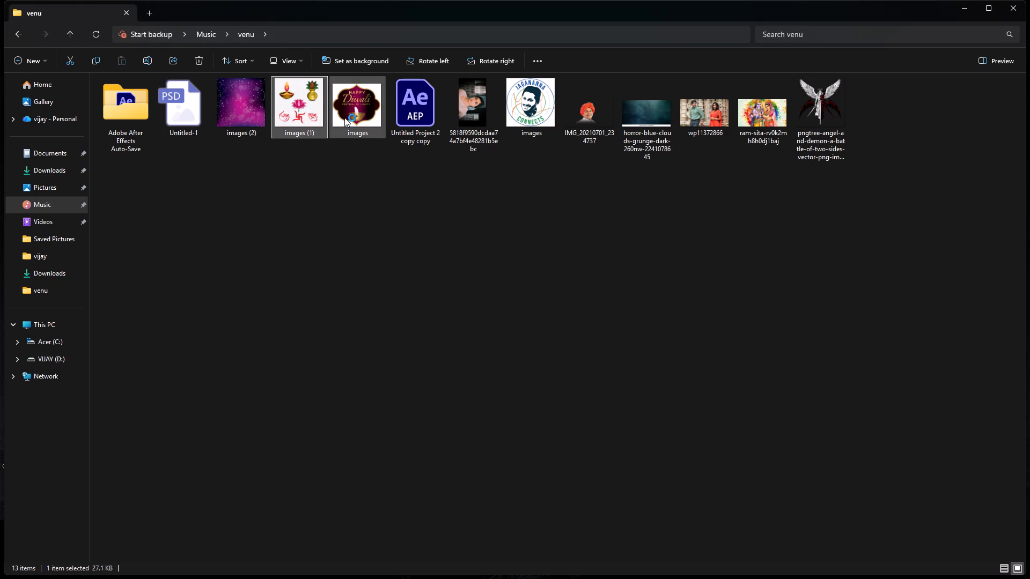
drag(357, 121, 357, 127)
double_click(358, 127)
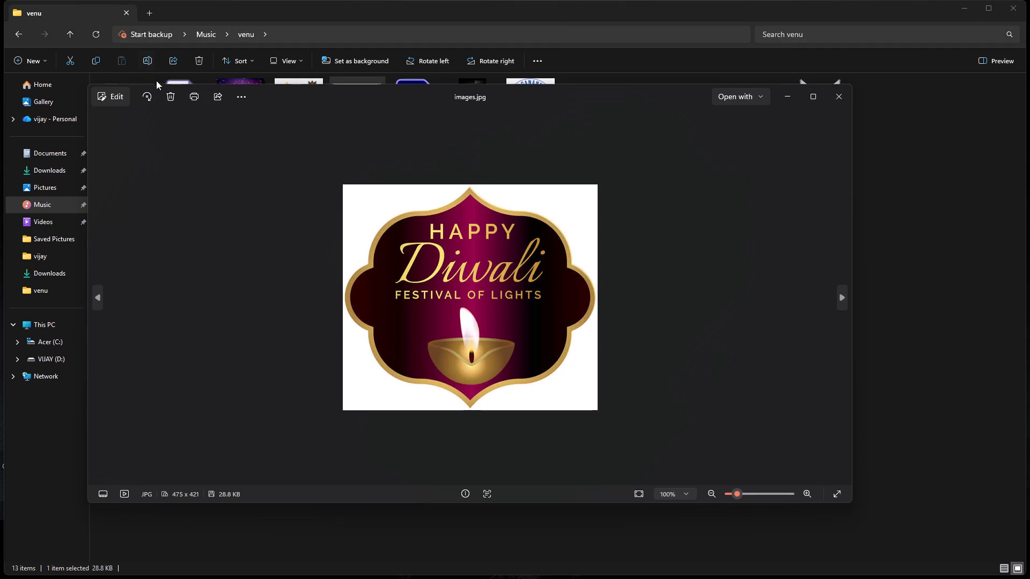
click(166, 90)
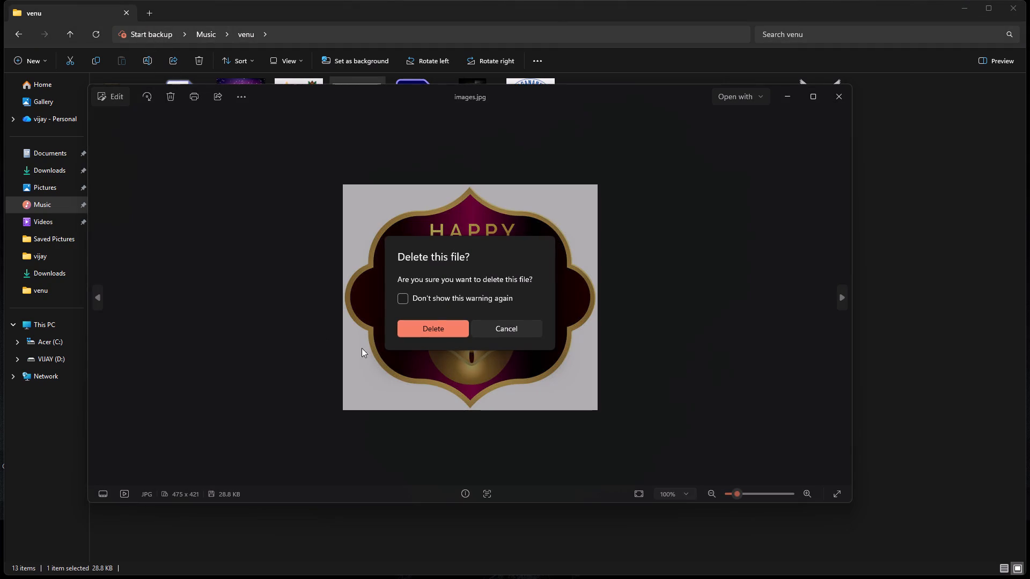
click(426, 329)
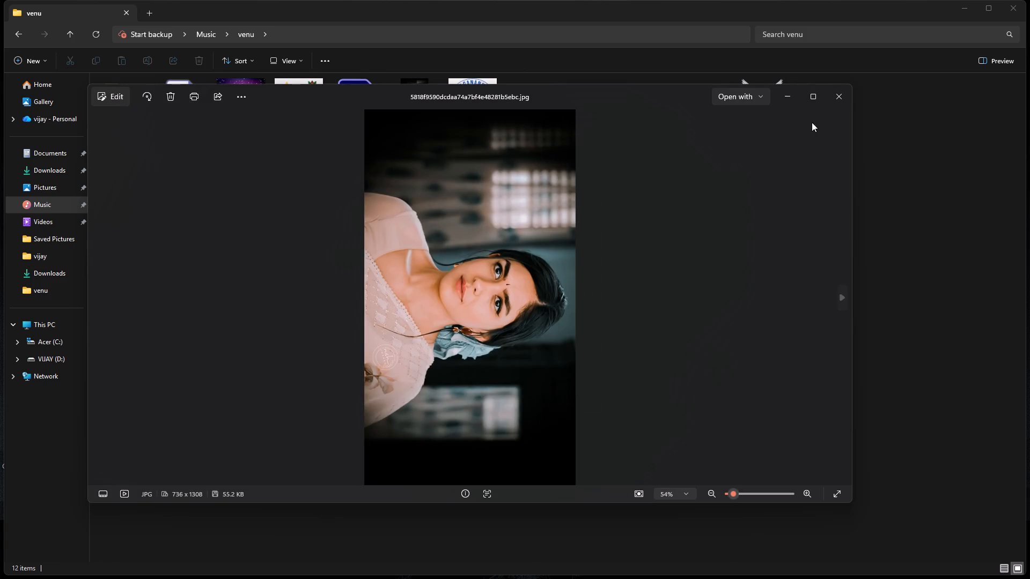
click(836, 98)
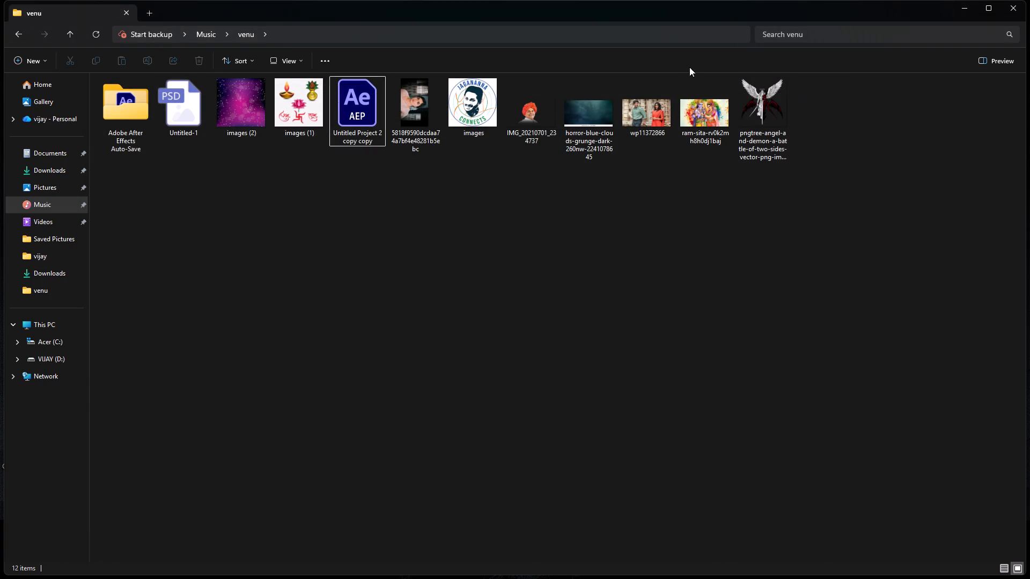
Open the horror-blue-clouds-grunge-dark WEBP image from the venu folder, delete it, and close the photo viewer.
click(585, 112)
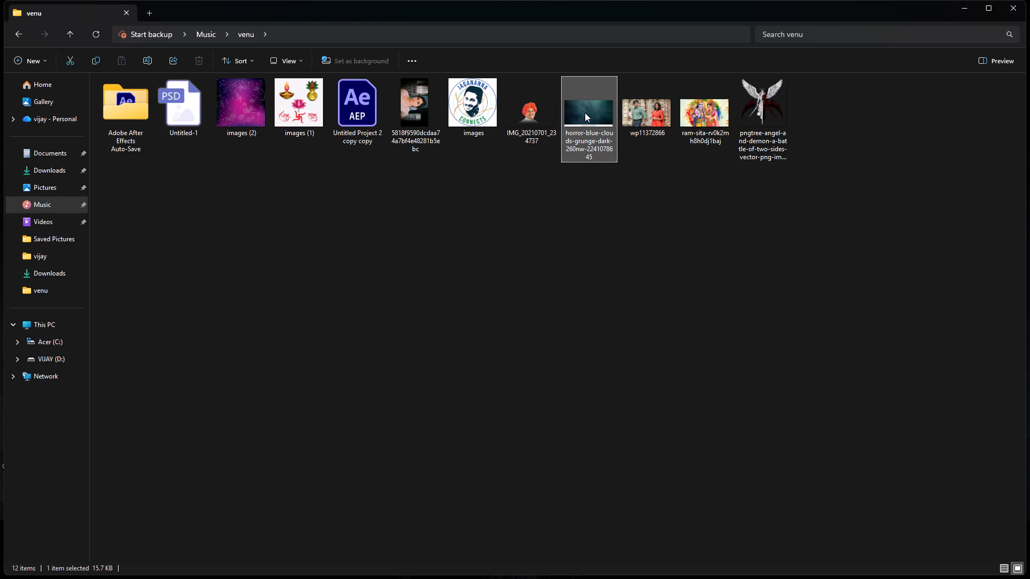
double_click(585, 113)
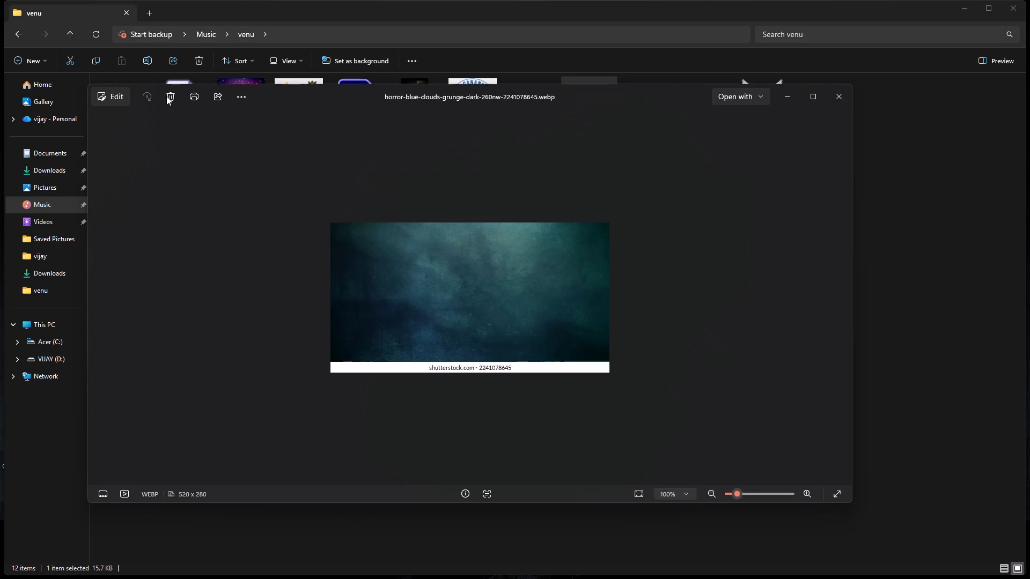
click(174, 95)
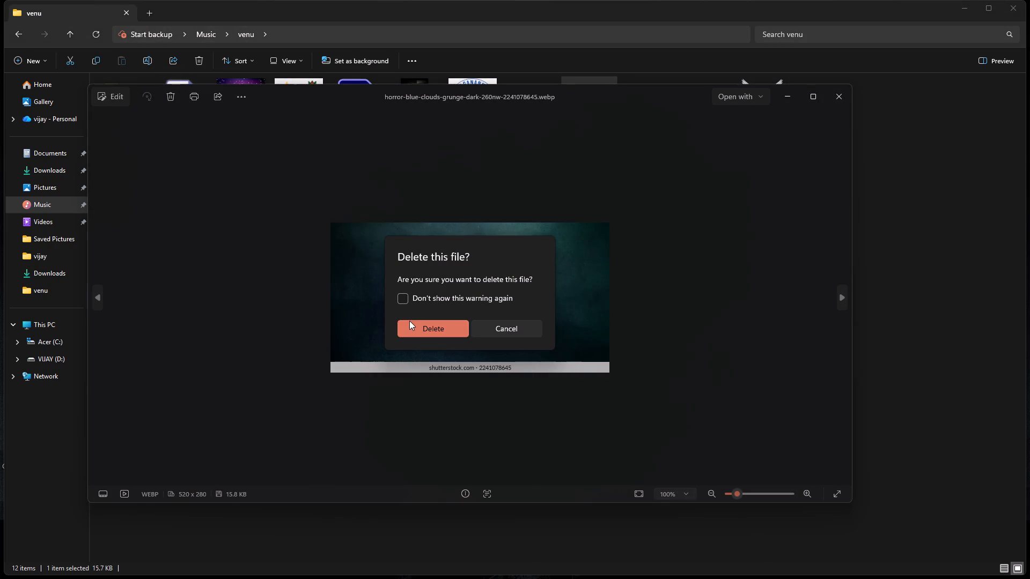
click(413, 323)
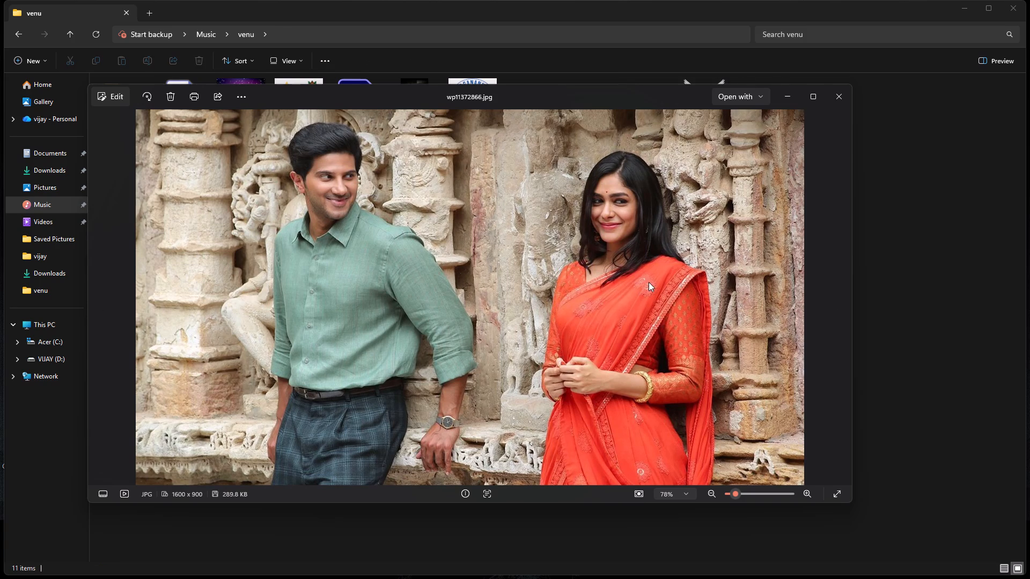
click(840, 94)
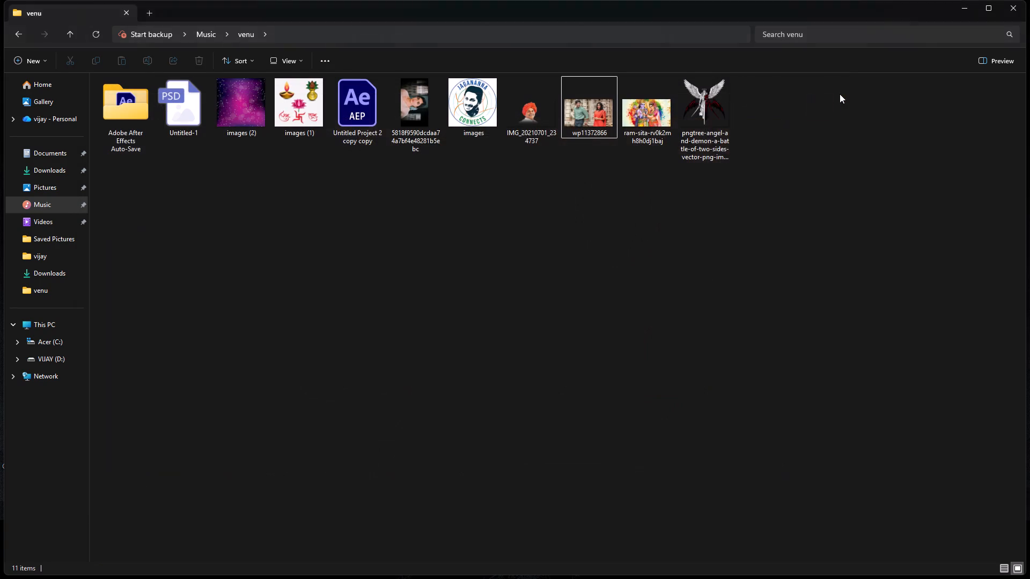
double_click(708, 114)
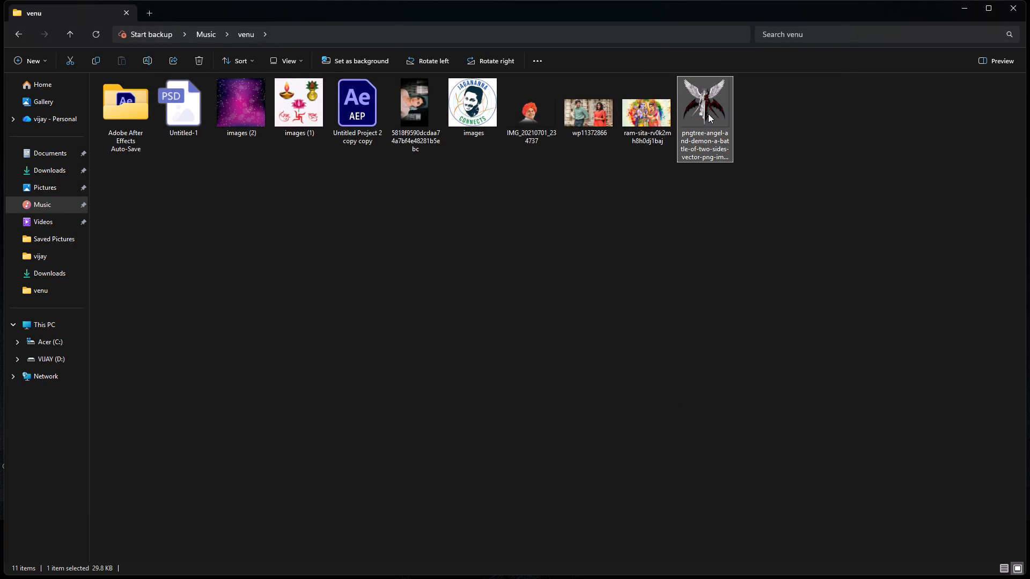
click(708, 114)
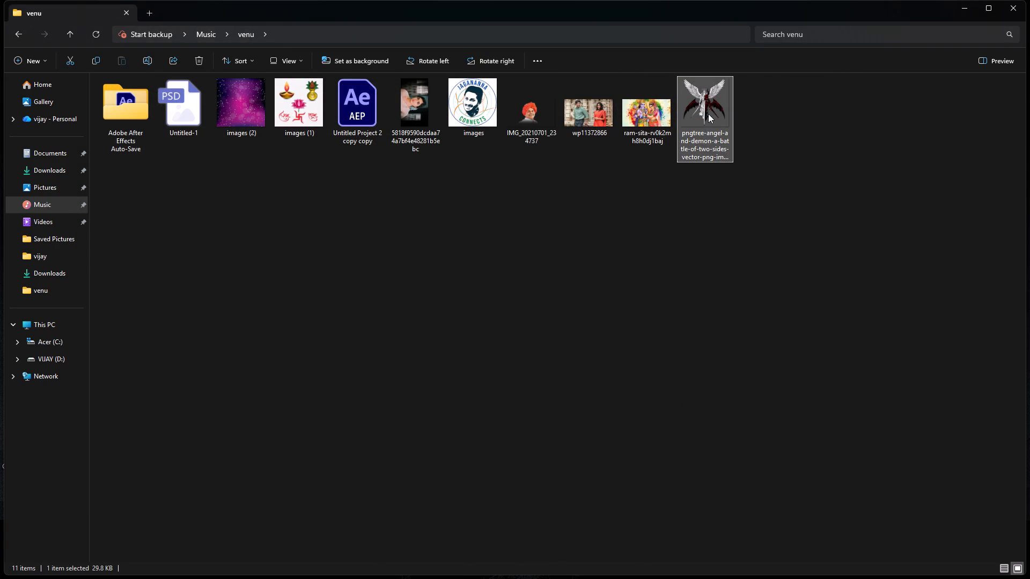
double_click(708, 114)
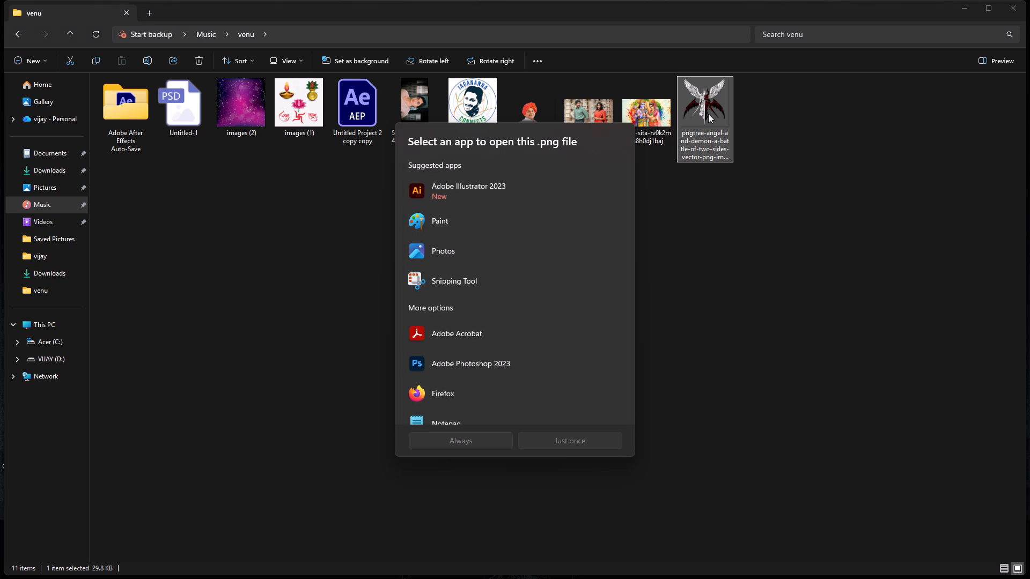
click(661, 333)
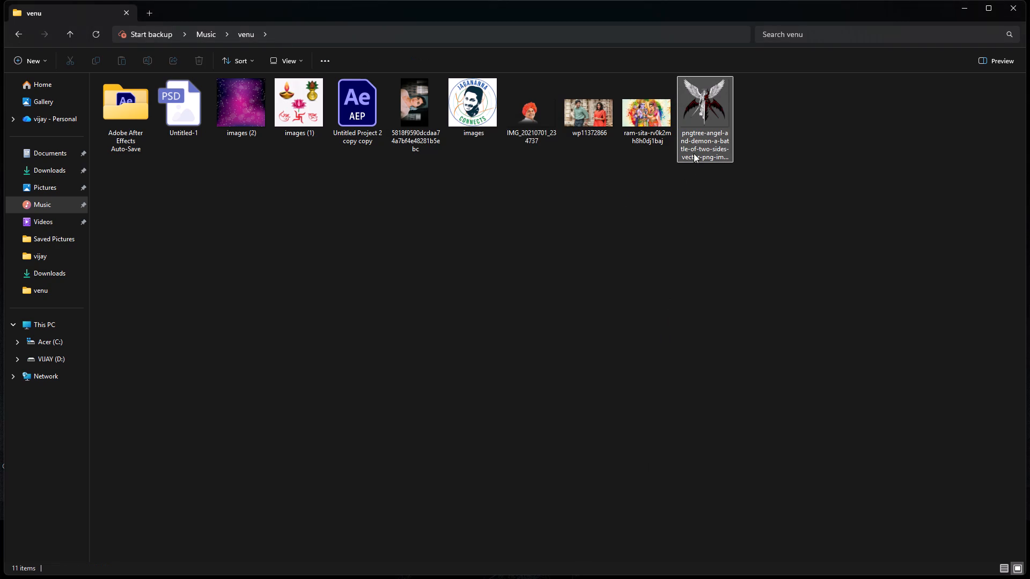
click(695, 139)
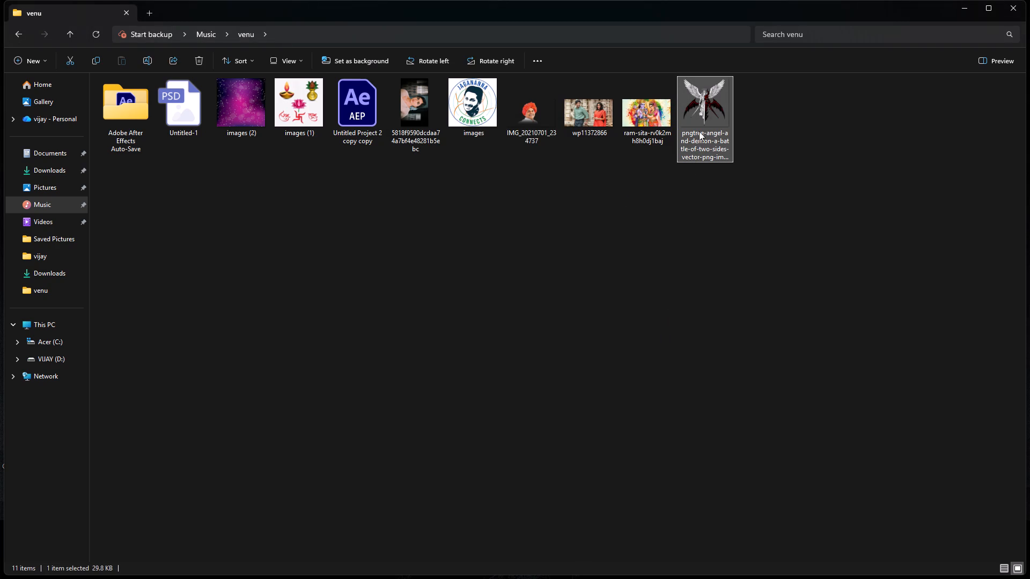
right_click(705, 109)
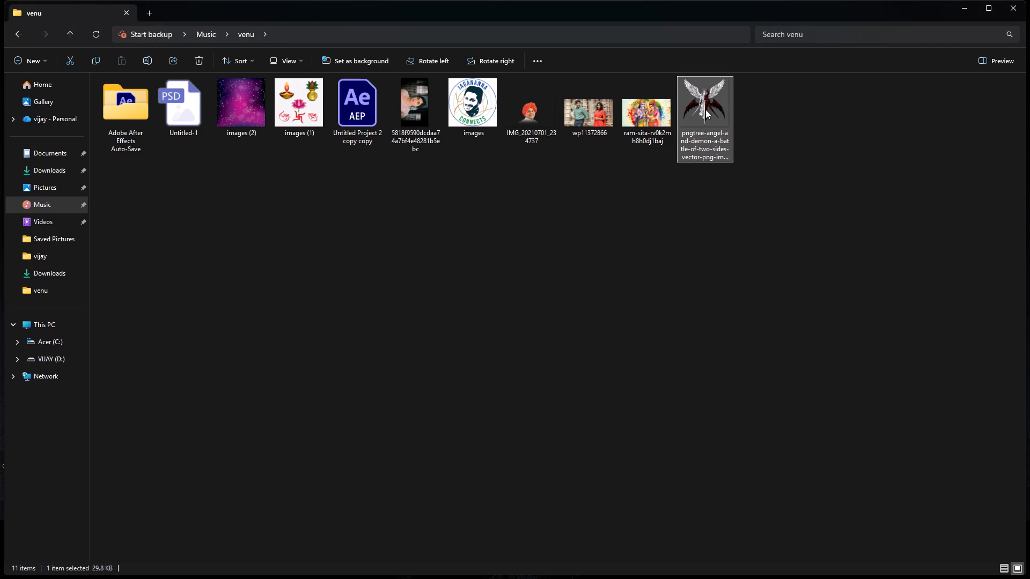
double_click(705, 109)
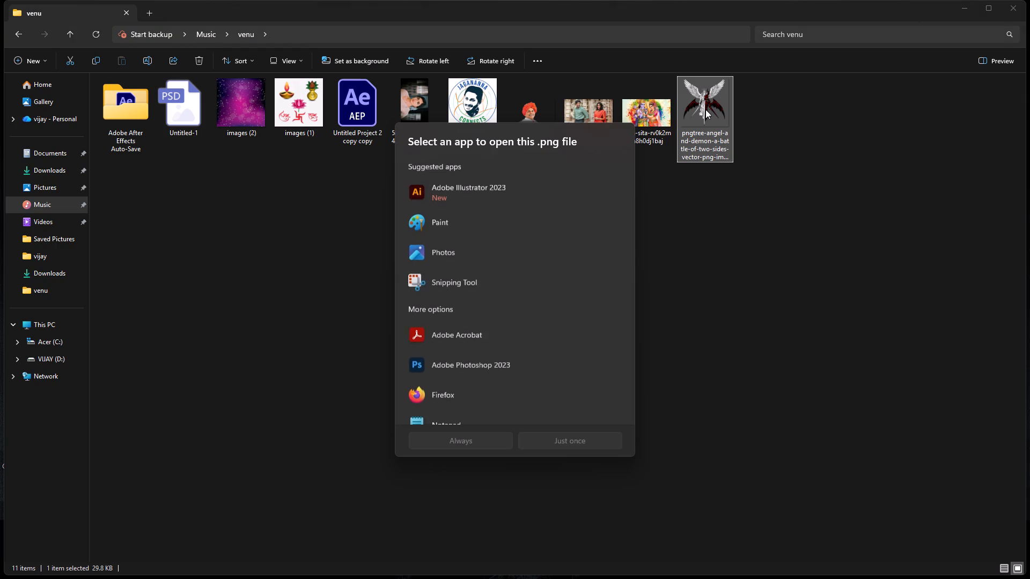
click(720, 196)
Open the pngtree angel-and-demon PNG from the venu folder in Photos to view it, keep the file, and close the viewer.
click(714, 152)
click(714, 152)
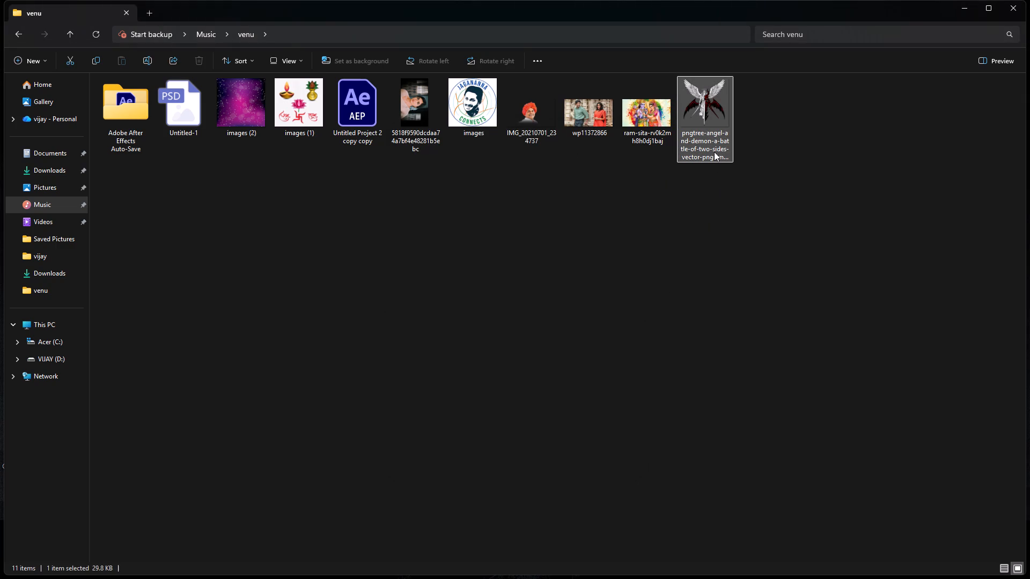
double_click(710, 152)
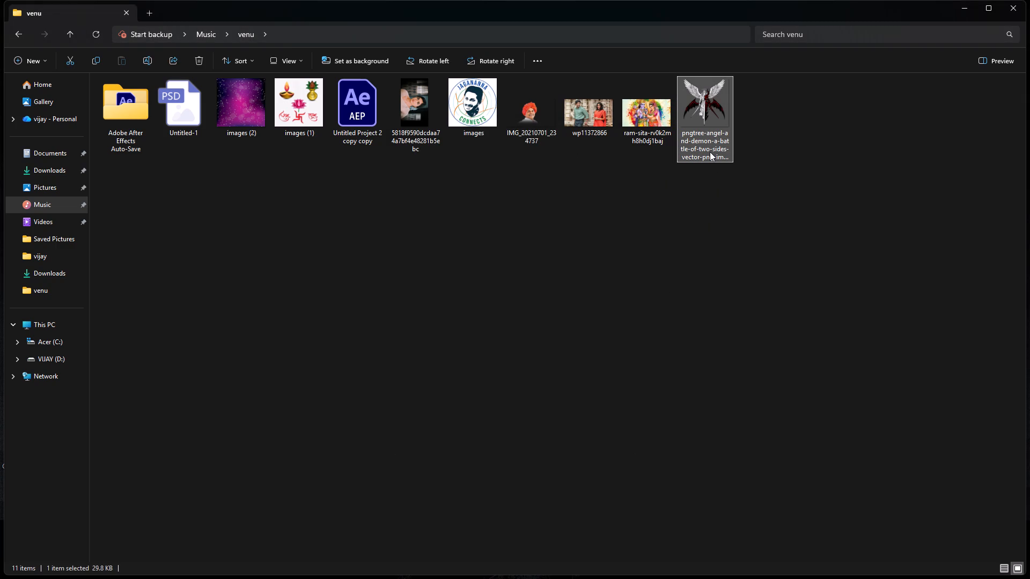
drag(703, 113, 703, 233)
double_click(709, 126)
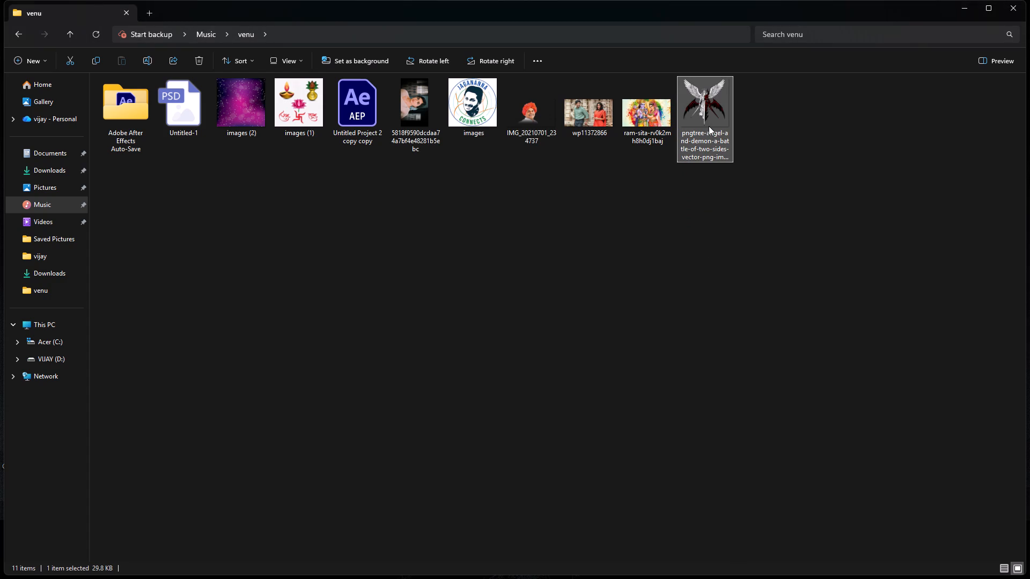
click(709, 126)
double_click(709, 126)
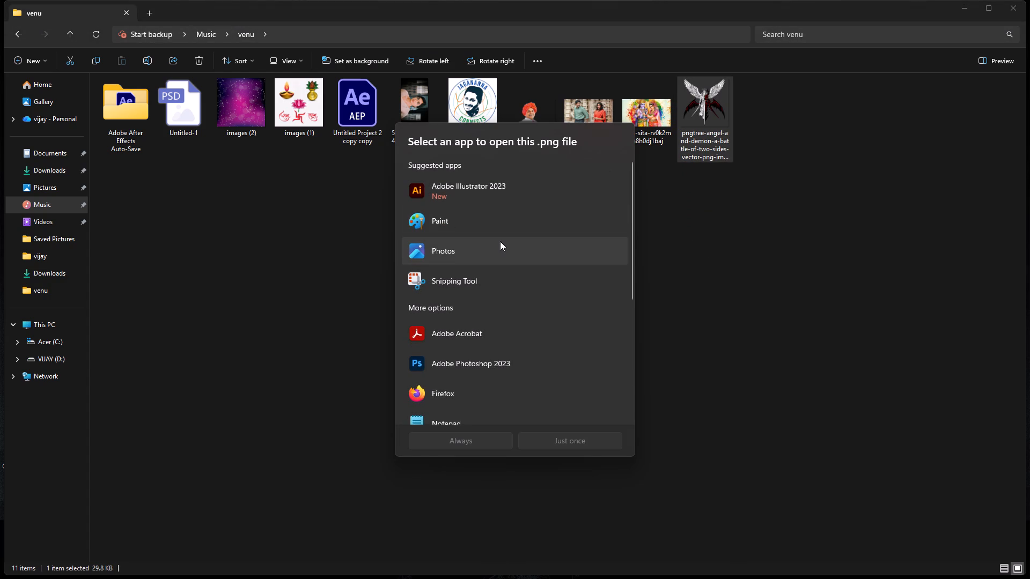
click(500, 241)
double_click(500, 241)
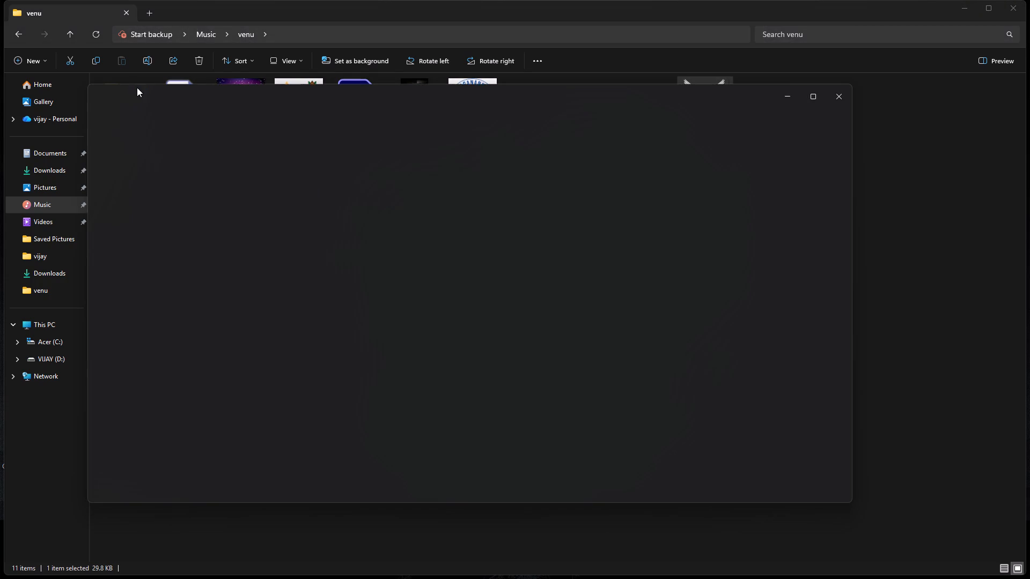
click(172, 91)
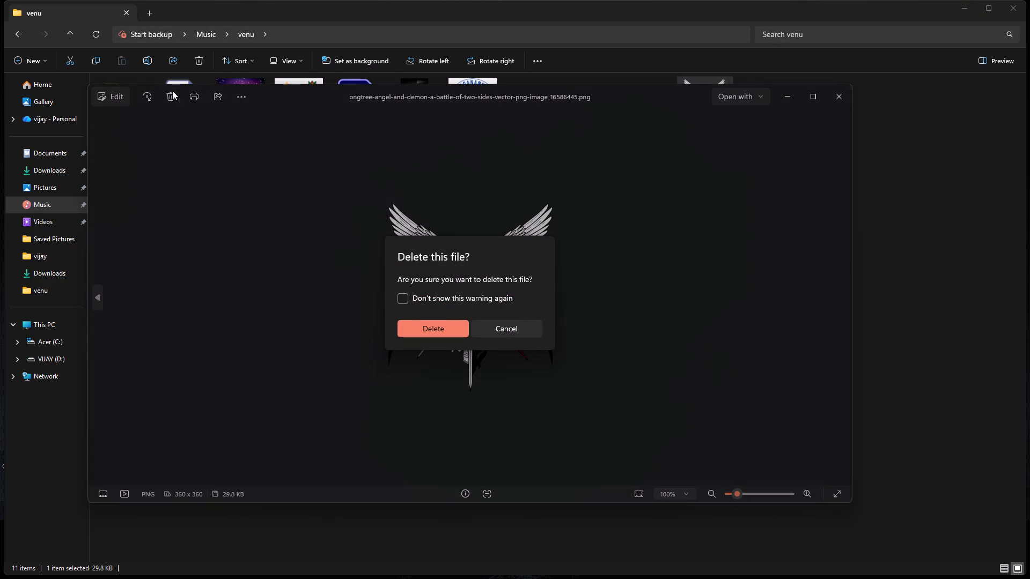
click(494, 322)
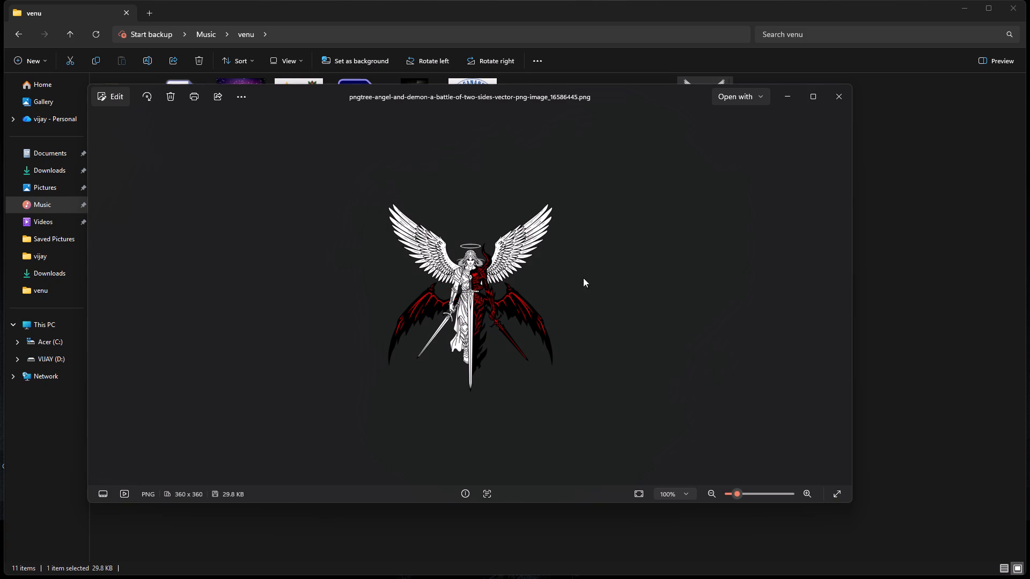
click(832, 99)
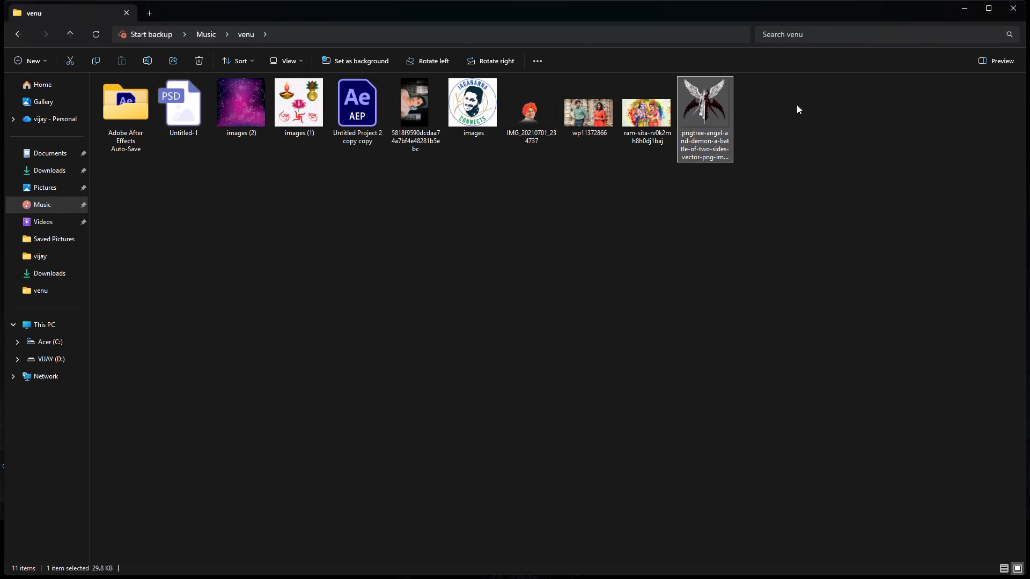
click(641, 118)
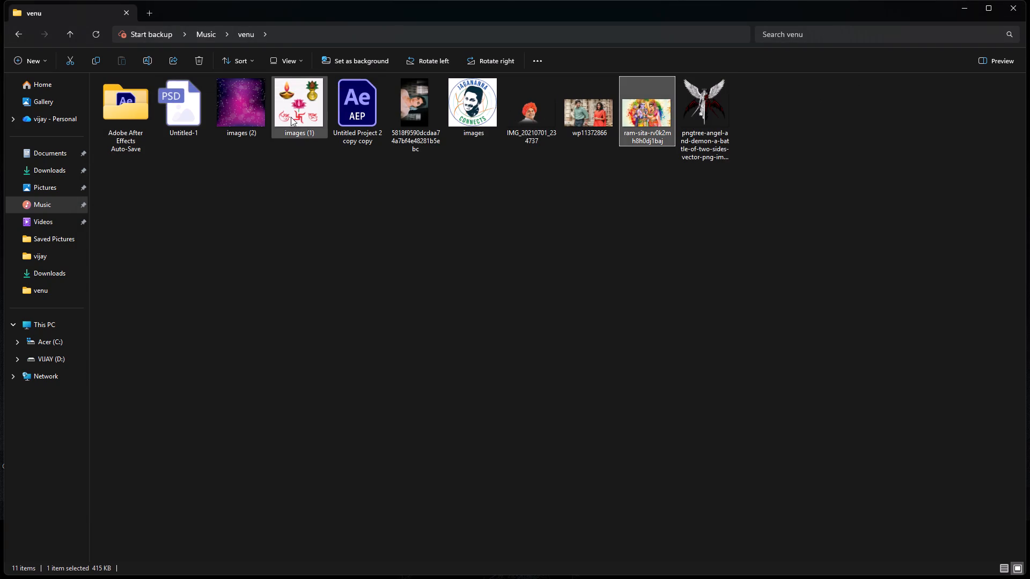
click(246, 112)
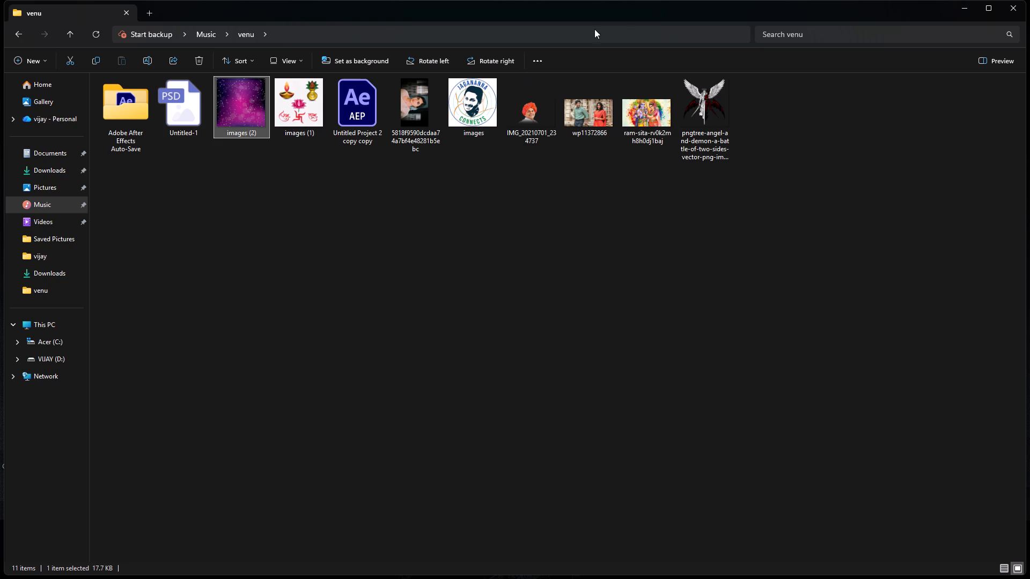
Clear the desktop by closing the Untitled-1 PSD viewer, the venu folder window, and Photoshop.
click(963, 3)
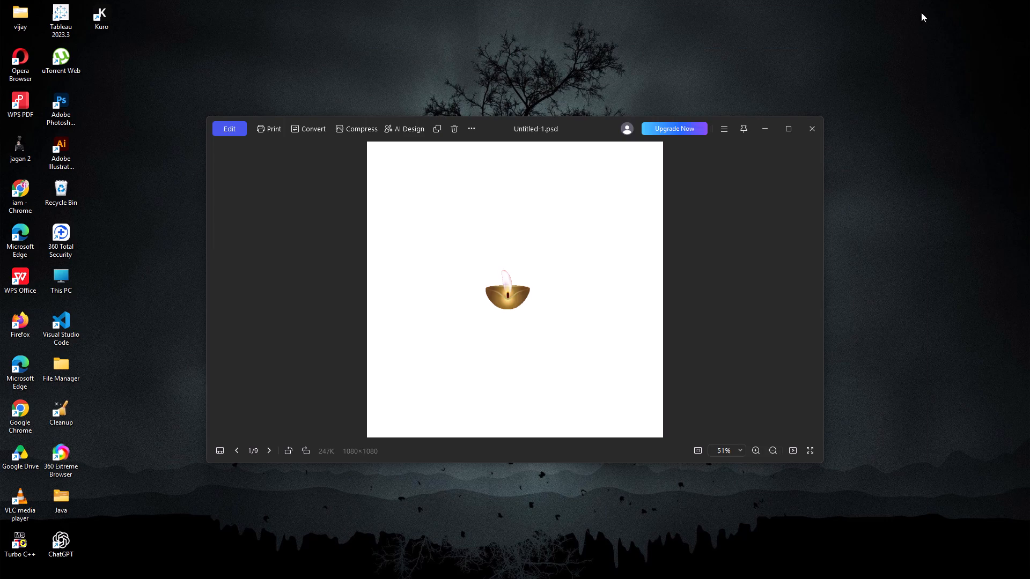
click(810, 125)
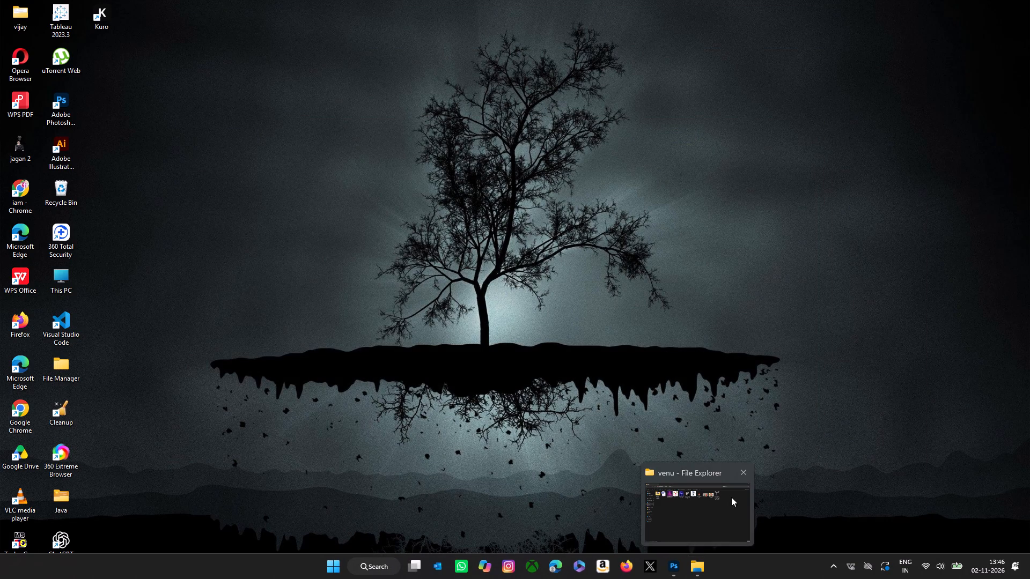
click(744, 469)
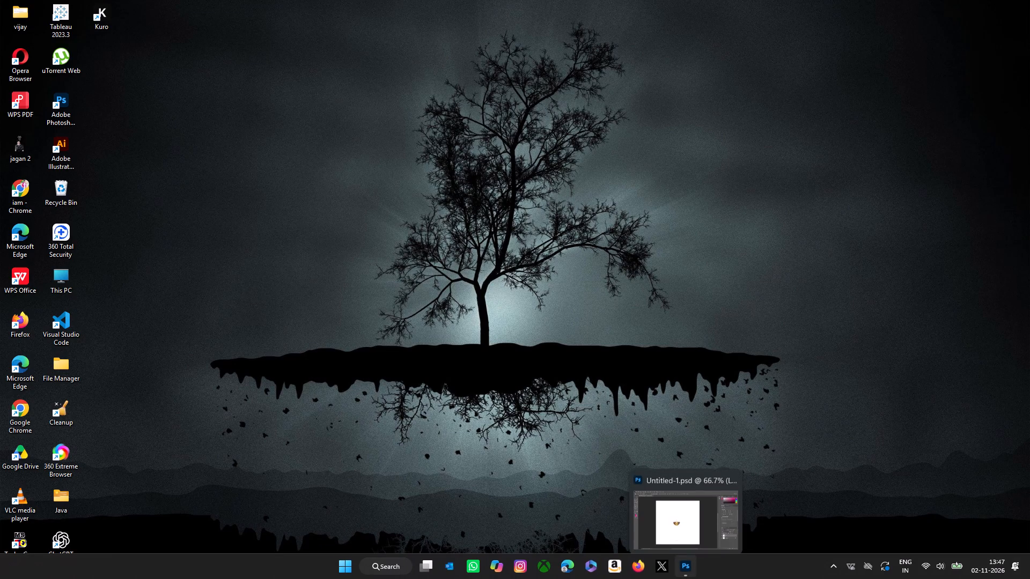
click(734, 474)
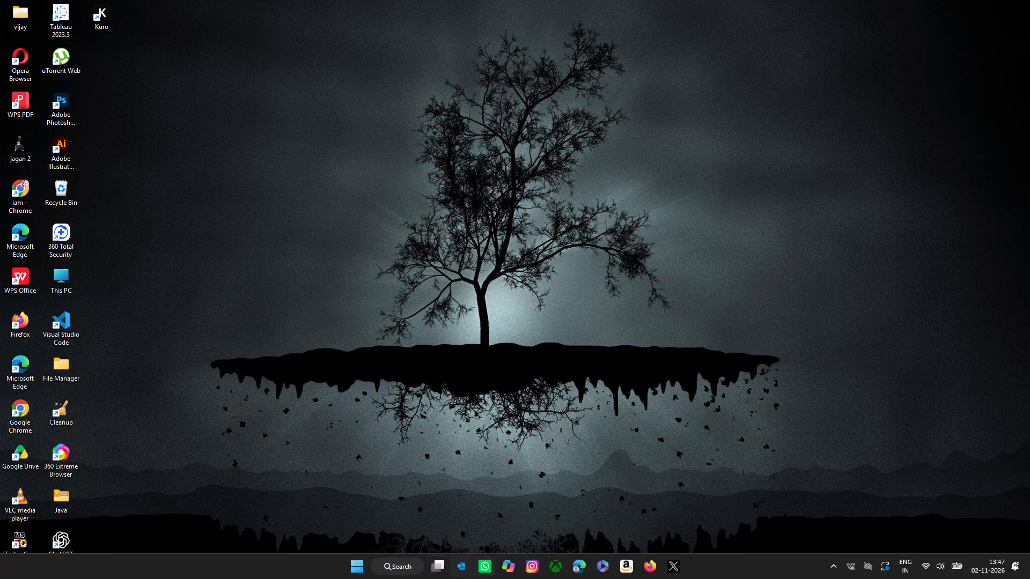
Launch Adobe After Effects 2023 from the recent apps in Windows search.
click(395, 559)
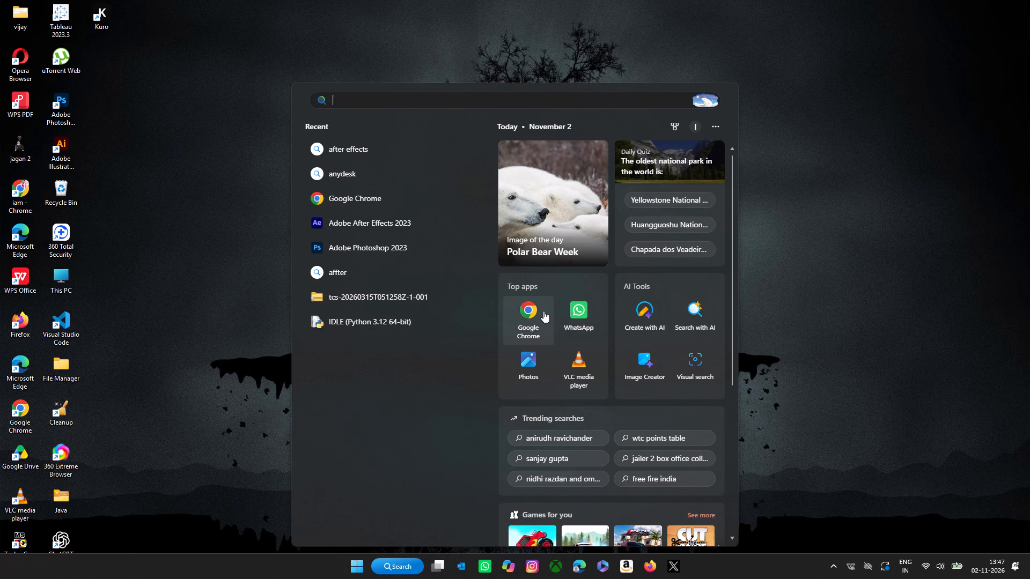
click(321, 220)
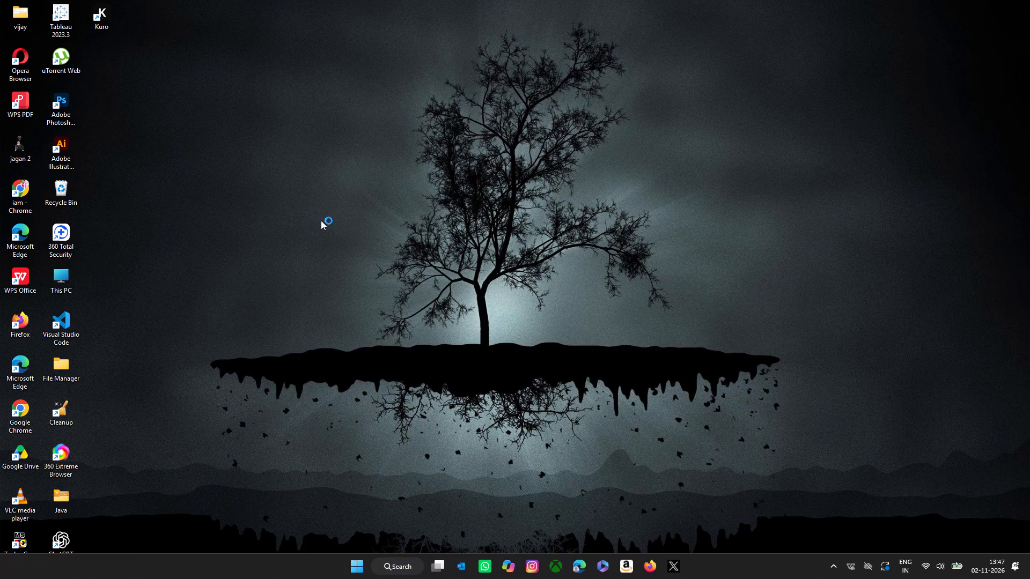
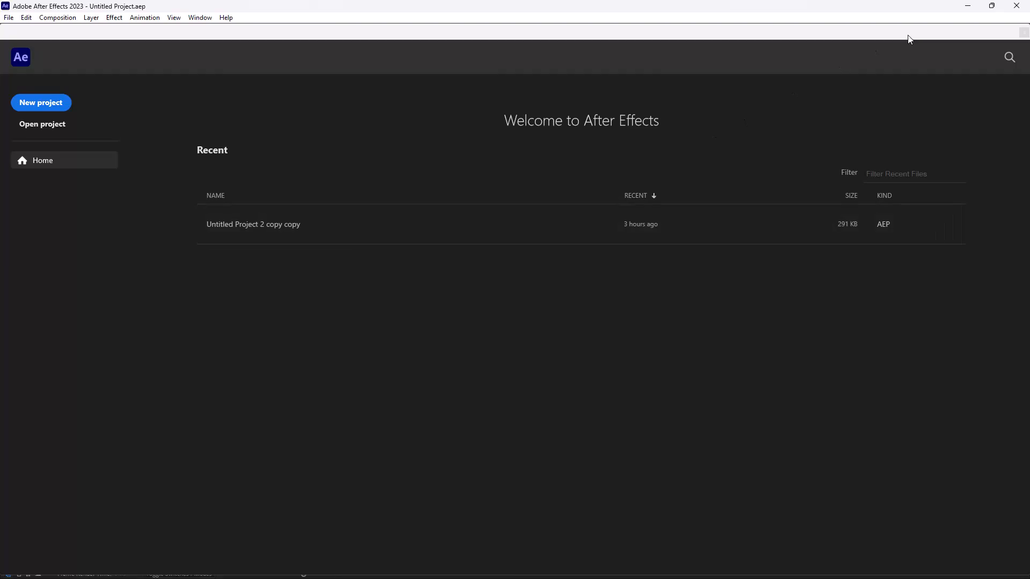
Create a new composition named Comp 1 with the HD 1920x1080 24 fps preset and a 30-second duration.
click(1019, 33)
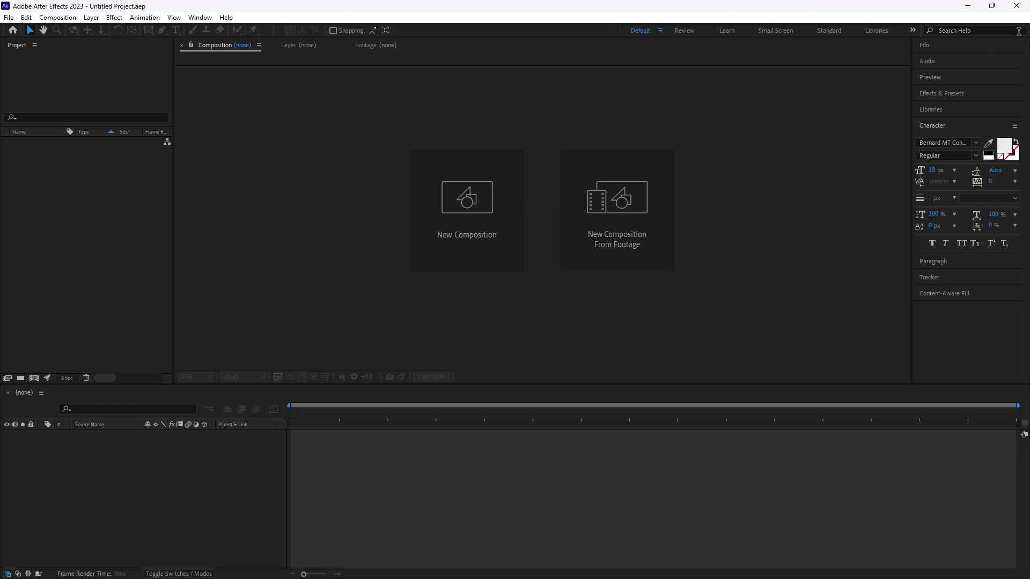
click(476, 186)
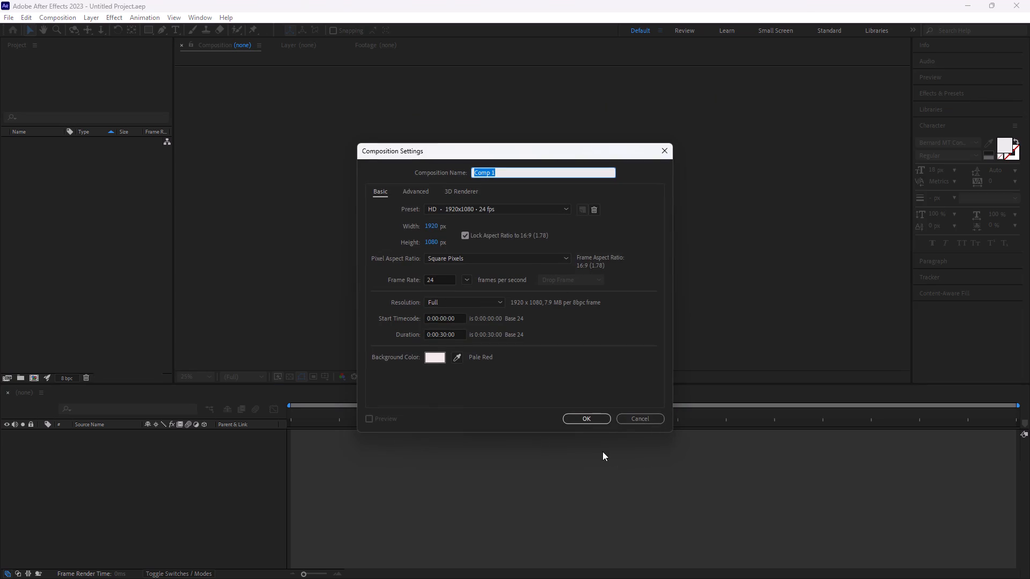
click(598, 421)
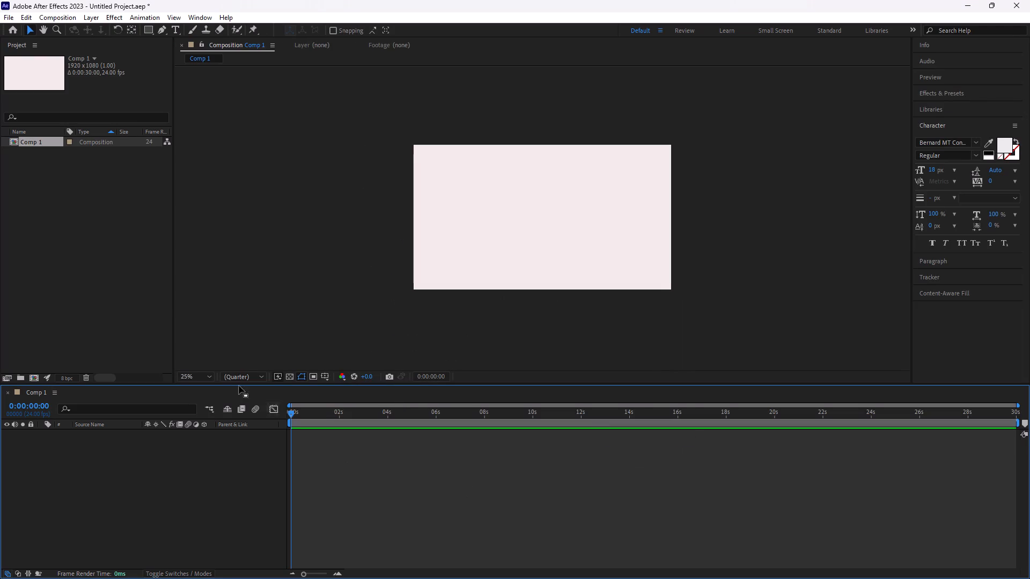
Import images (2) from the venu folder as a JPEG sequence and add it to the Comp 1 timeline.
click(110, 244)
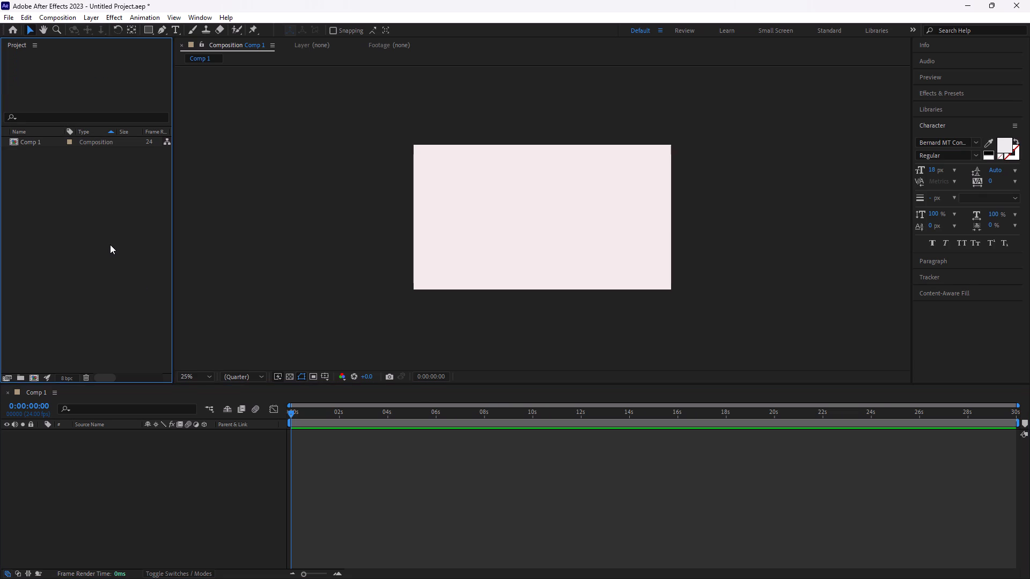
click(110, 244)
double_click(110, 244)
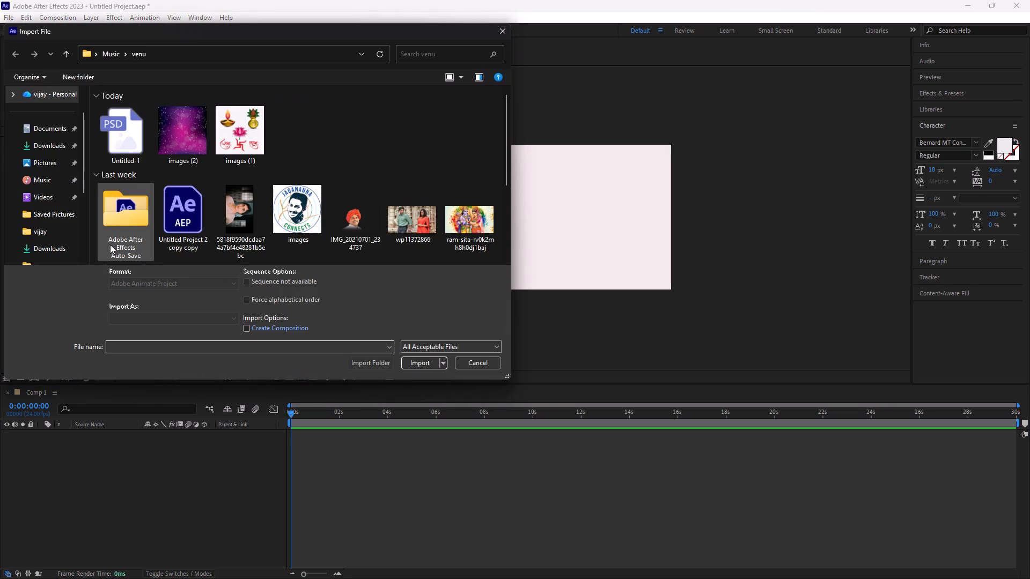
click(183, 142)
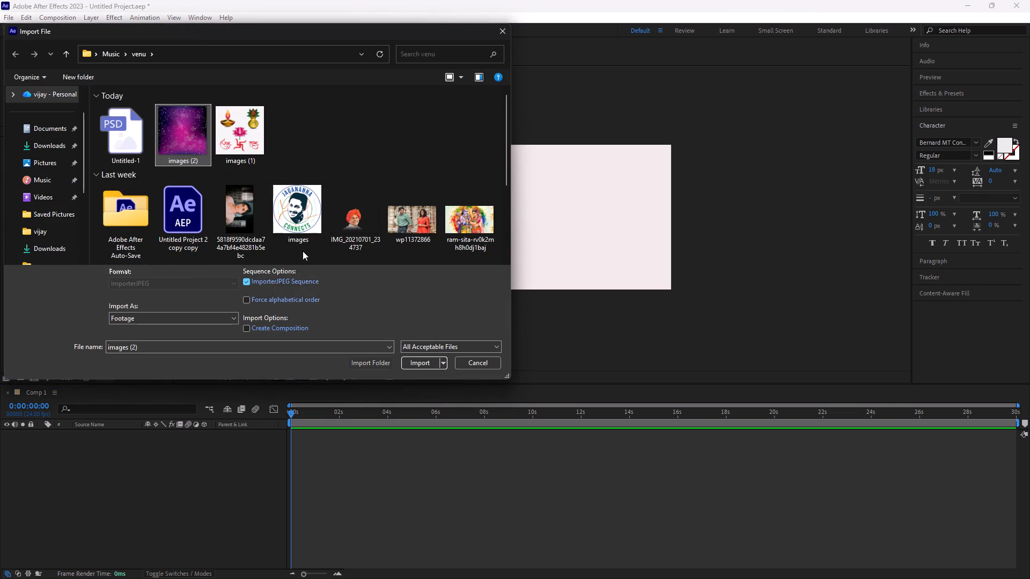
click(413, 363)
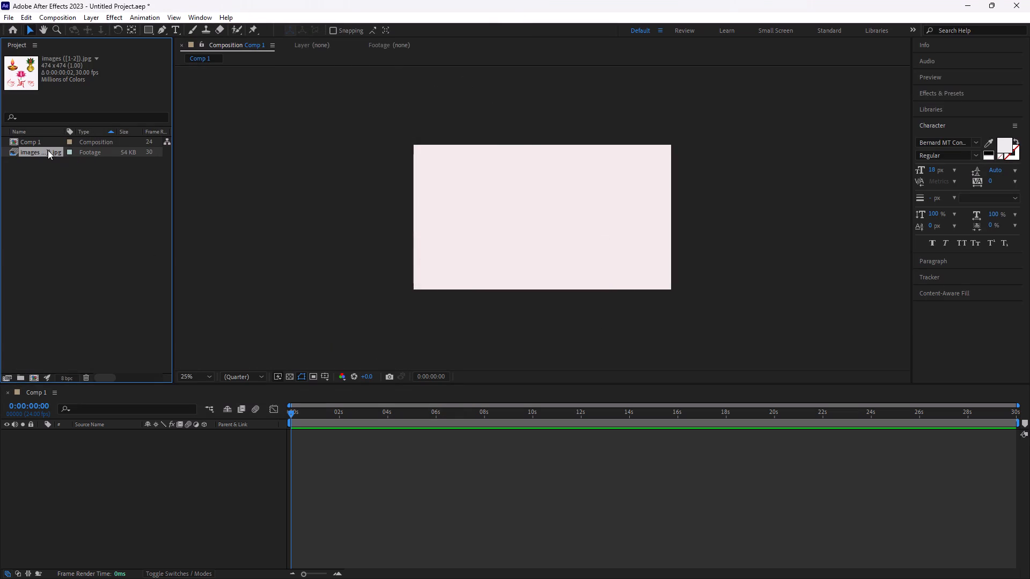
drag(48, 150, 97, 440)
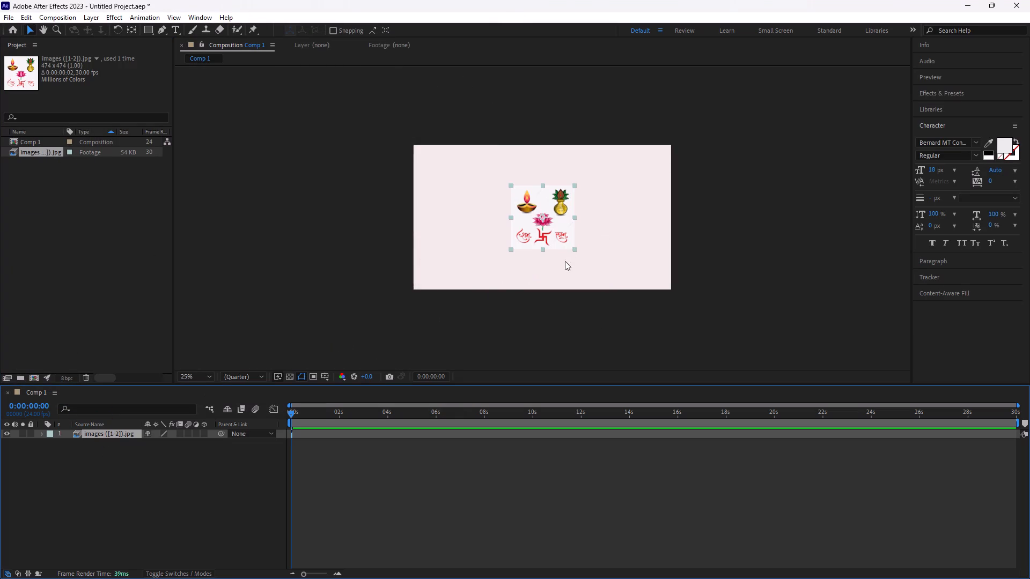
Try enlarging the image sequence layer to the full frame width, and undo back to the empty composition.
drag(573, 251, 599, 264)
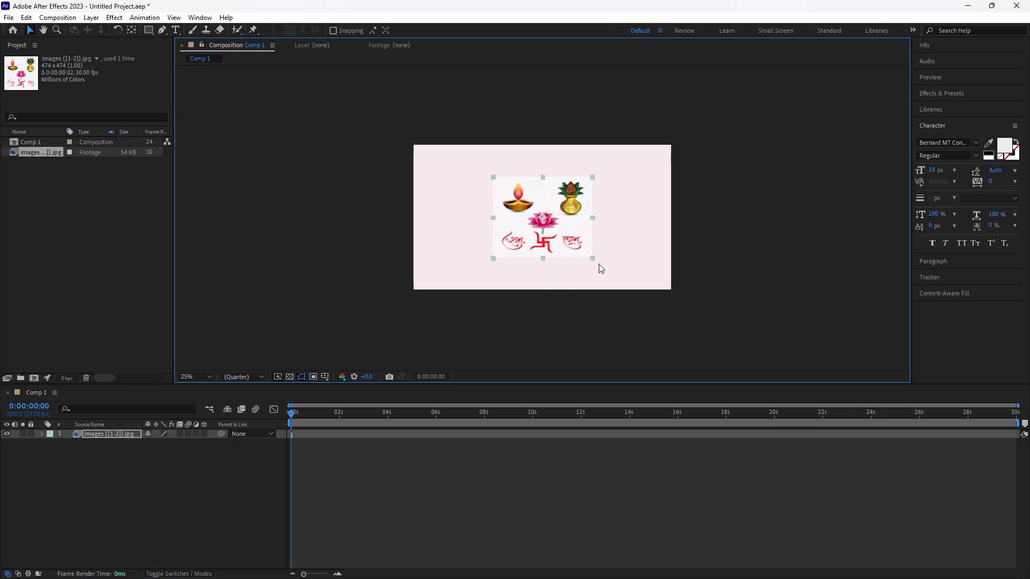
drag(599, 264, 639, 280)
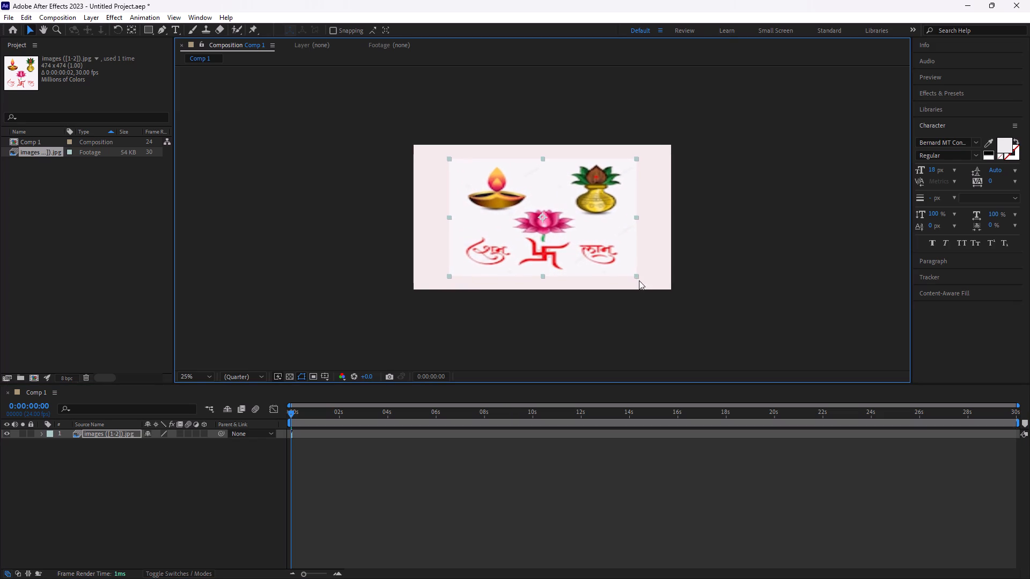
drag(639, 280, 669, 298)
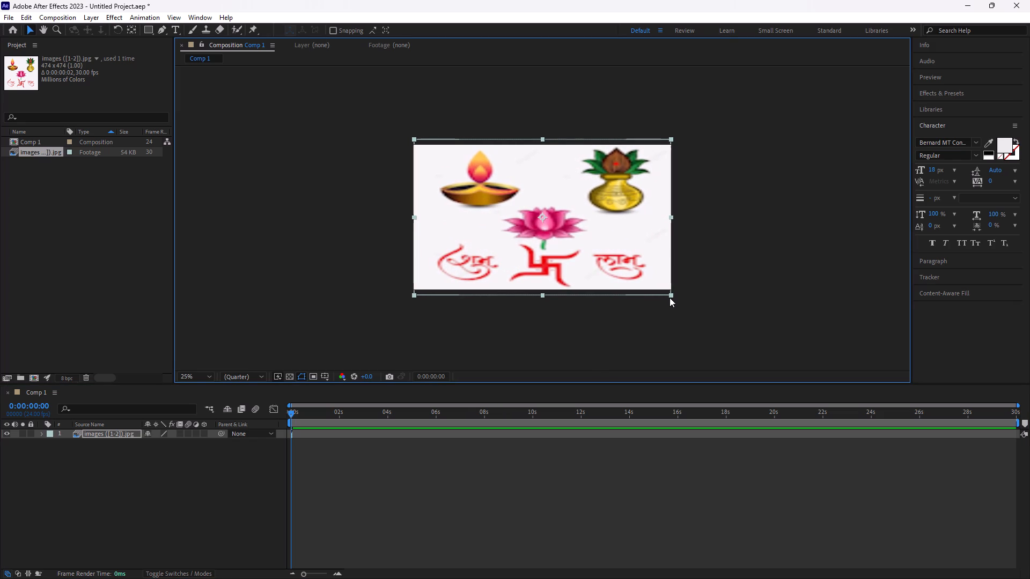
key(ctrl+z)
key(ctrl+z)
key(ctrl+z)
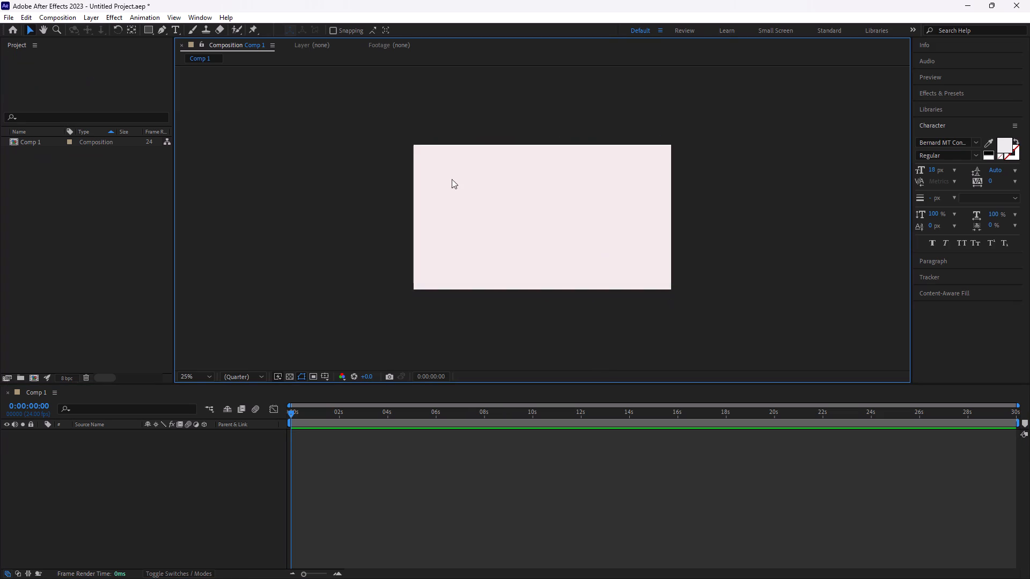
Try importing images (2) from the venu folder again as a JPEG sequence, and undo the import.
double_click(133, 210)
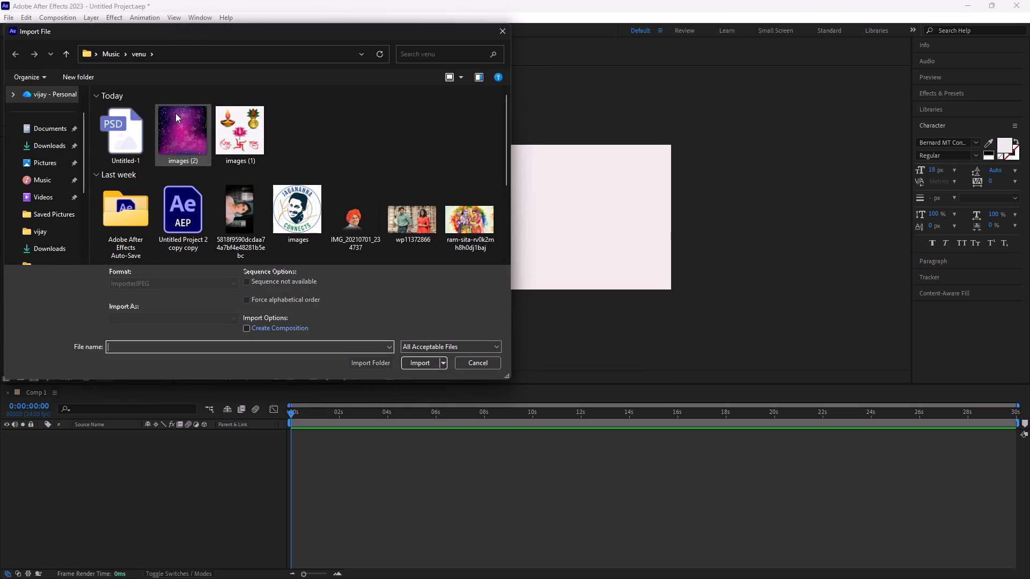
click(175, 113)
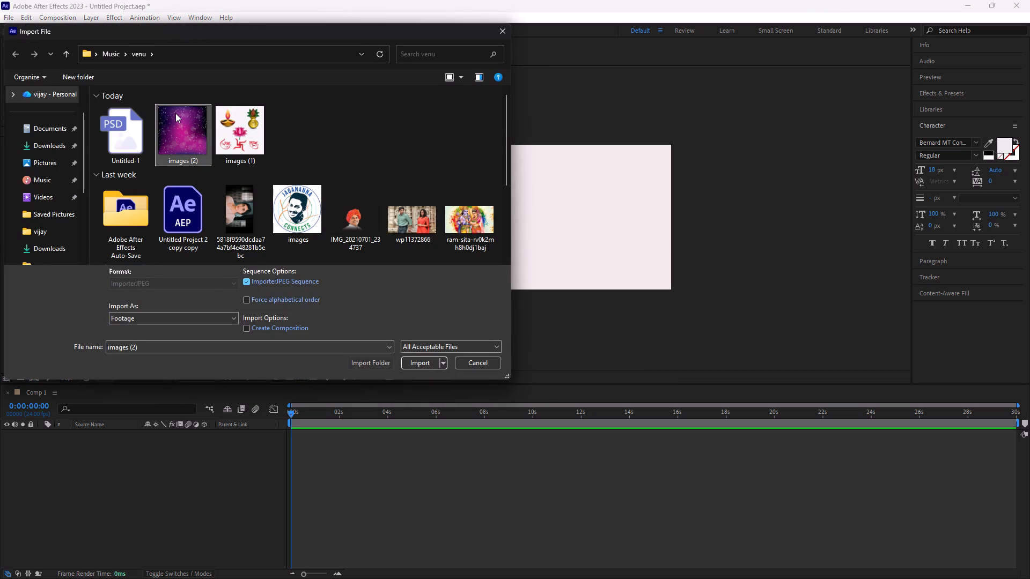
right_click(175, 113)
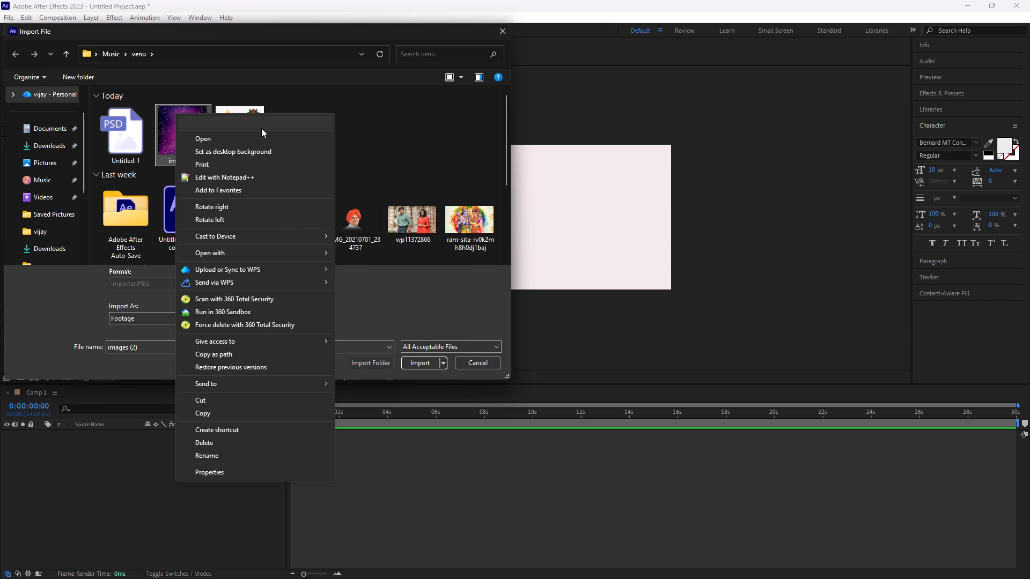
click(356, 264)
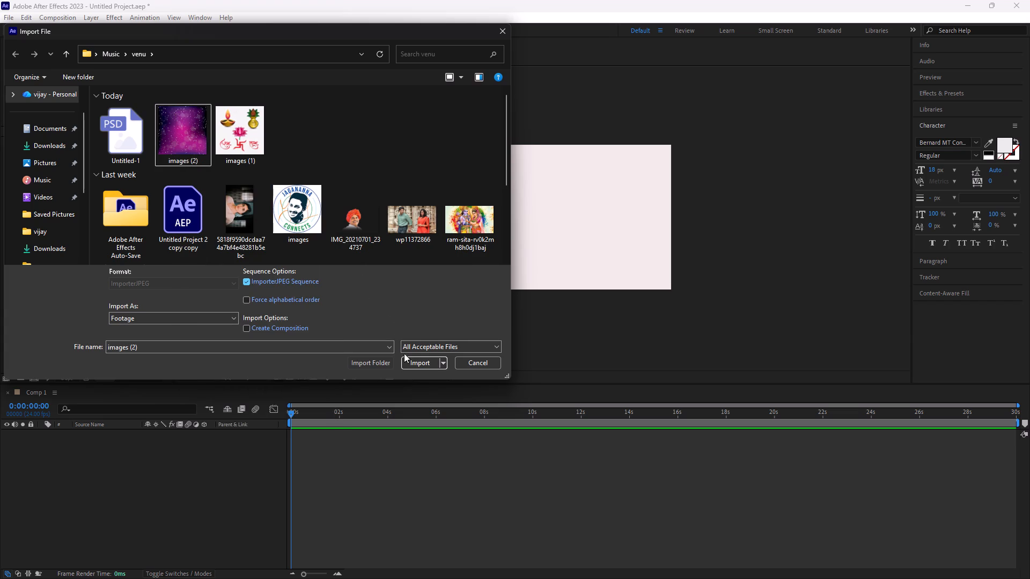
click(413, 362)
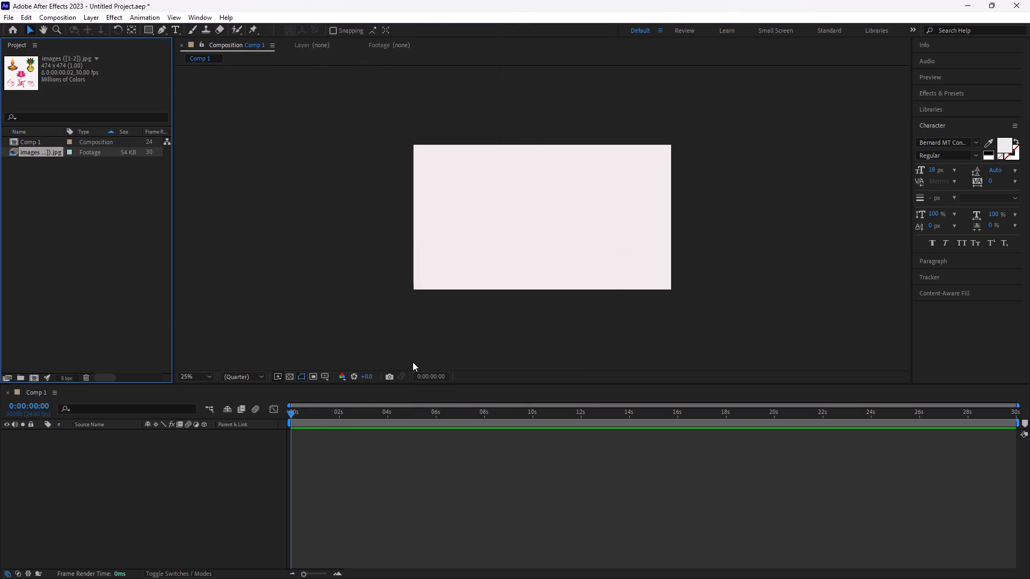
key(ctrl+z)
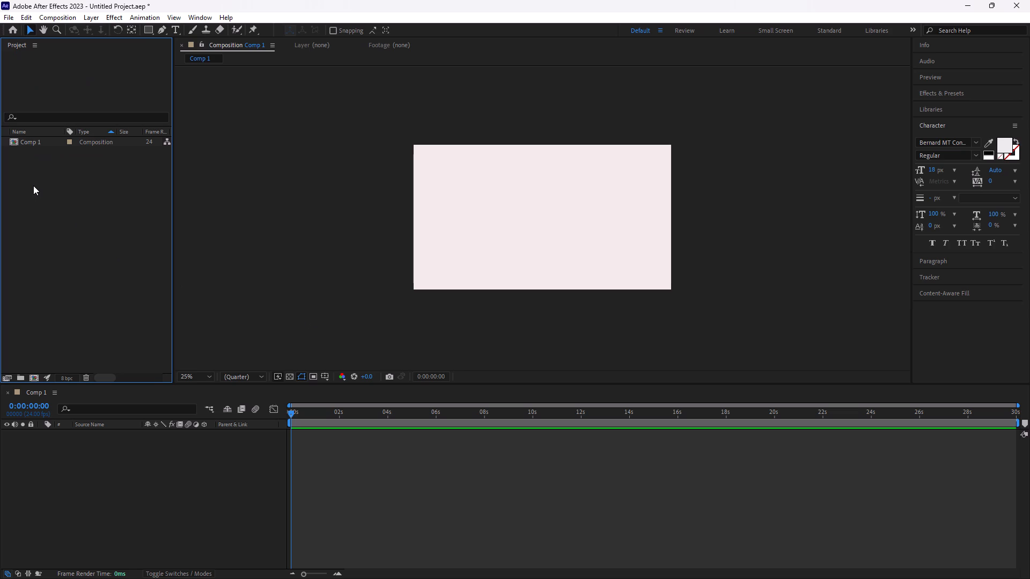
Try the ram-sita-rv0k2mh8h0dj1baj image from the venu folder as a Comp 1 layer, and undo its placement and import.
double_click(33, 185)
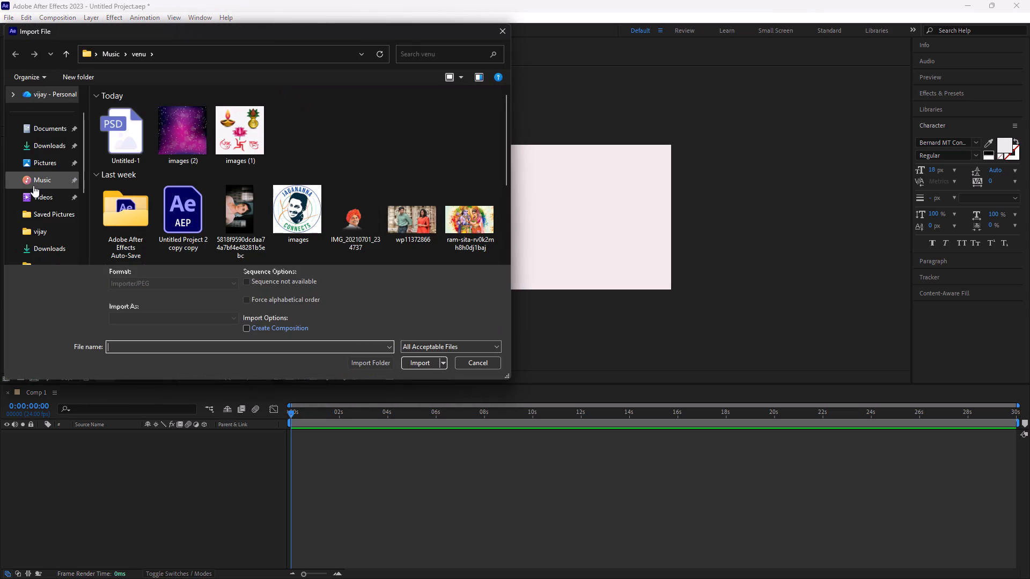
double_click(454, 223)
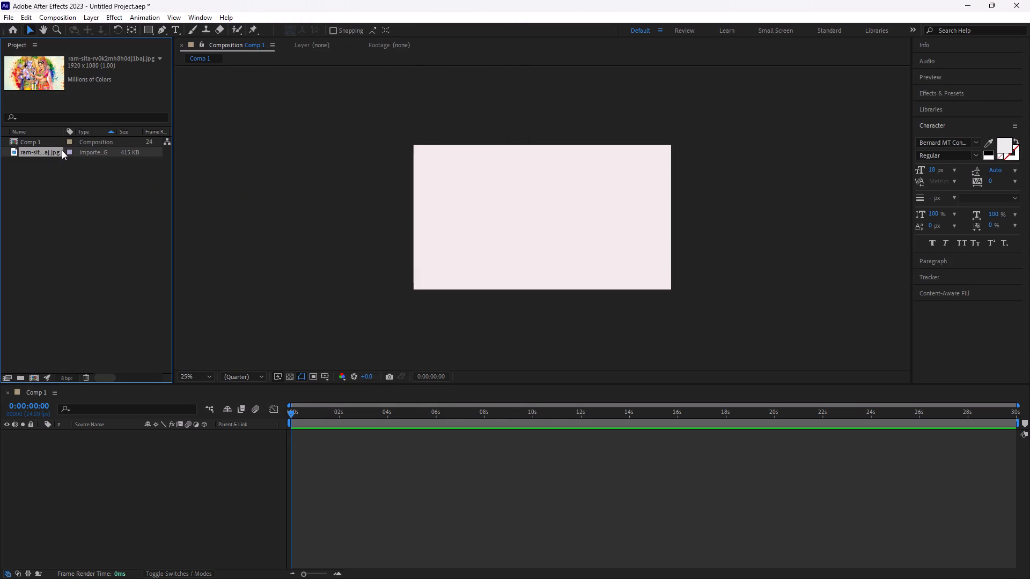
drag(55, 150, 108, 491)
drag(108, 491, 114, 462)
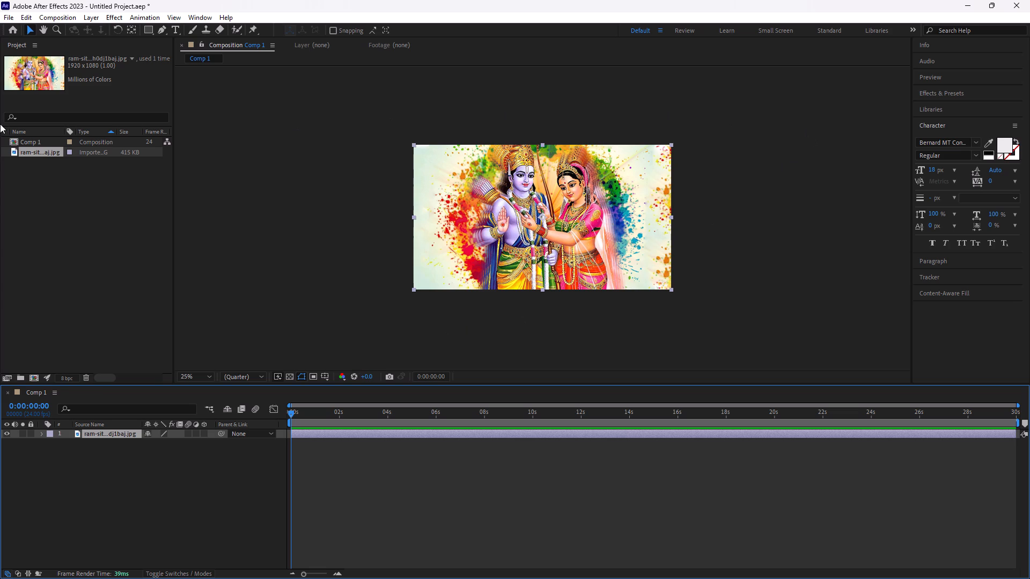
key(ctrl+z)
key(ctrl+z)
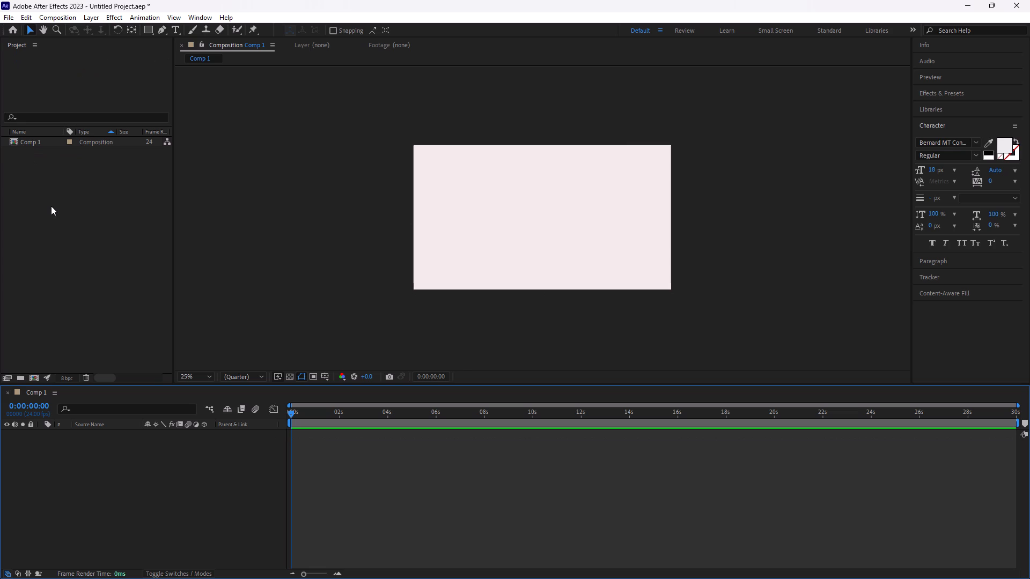
Start a text layer in the upper-left area of the Comp 1 frame, leaving it empty.
click(178, 29)
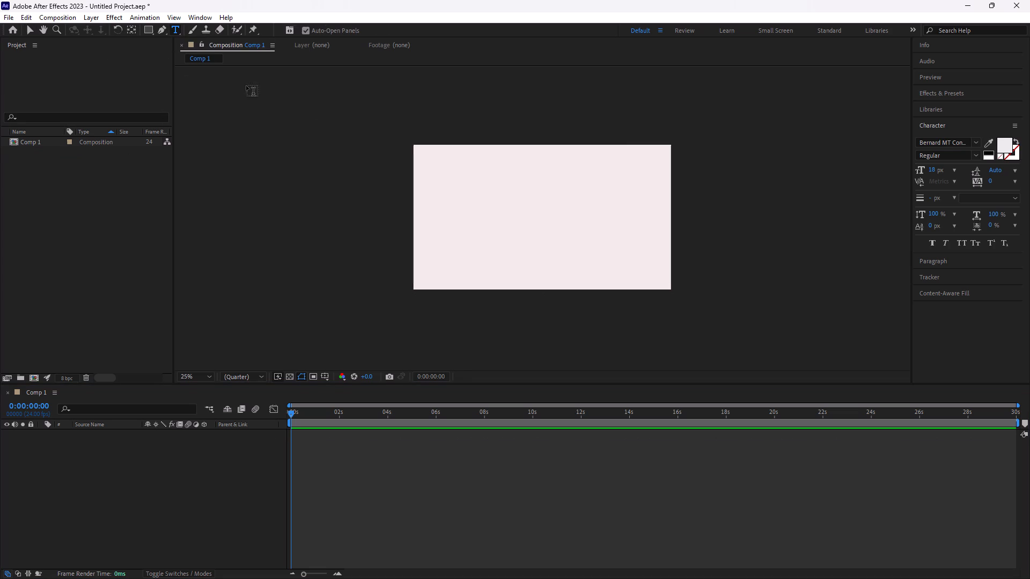
click(455, 196)
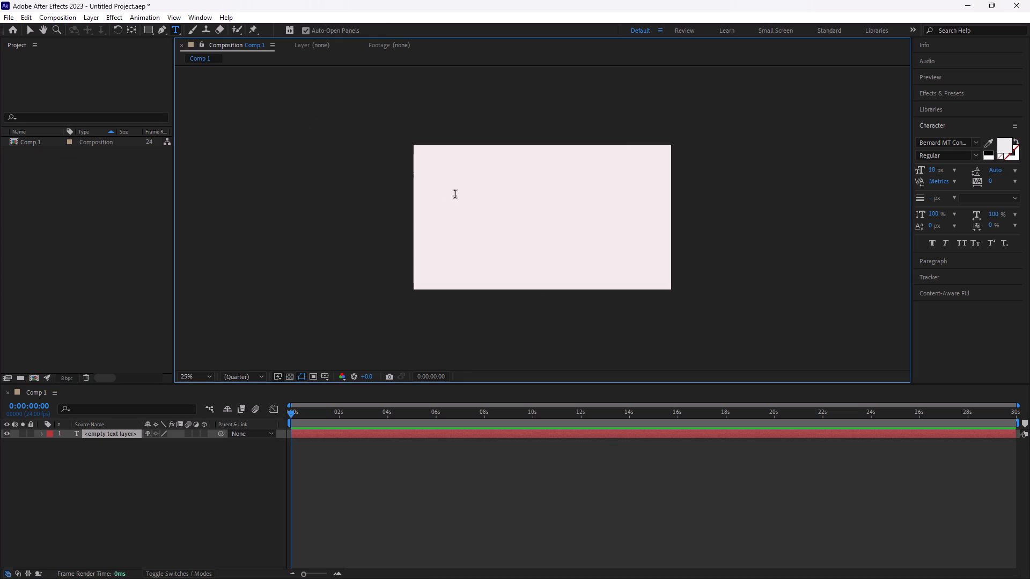
text(dq)
key(BackSpace)
key(BackSpace)
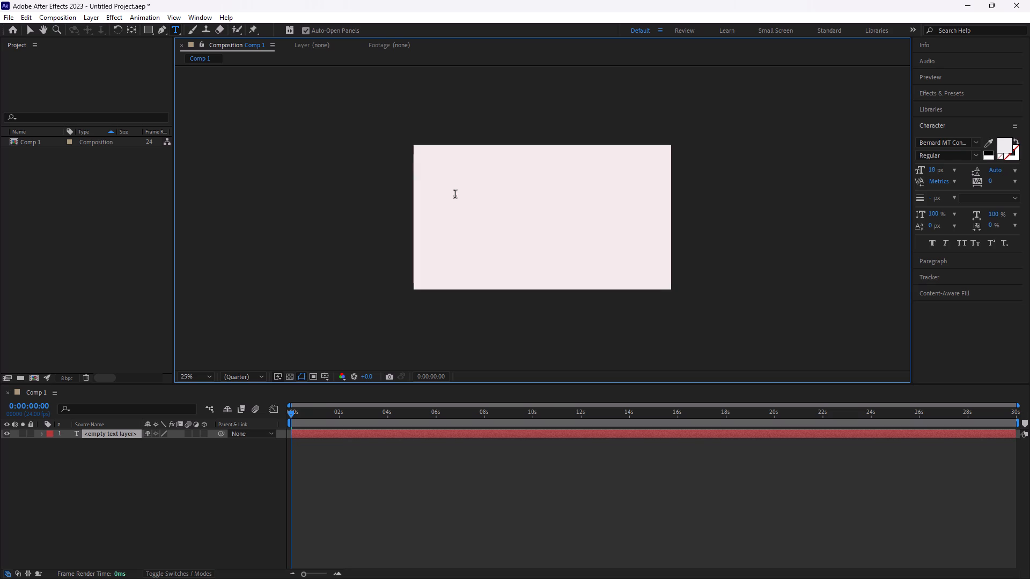
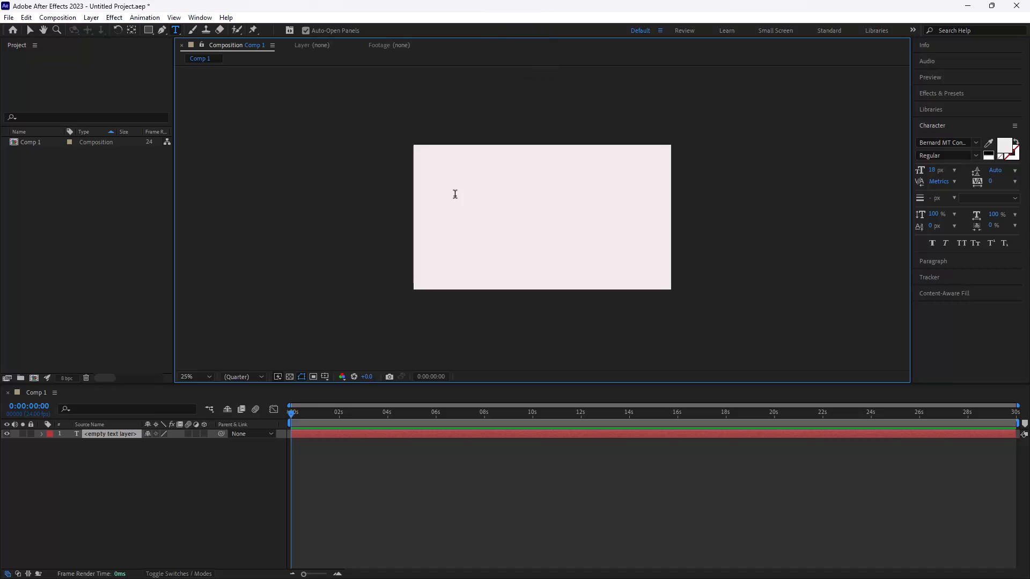
Enter DIWALI as the text of the empty text layer in Comp 1.
key(d)
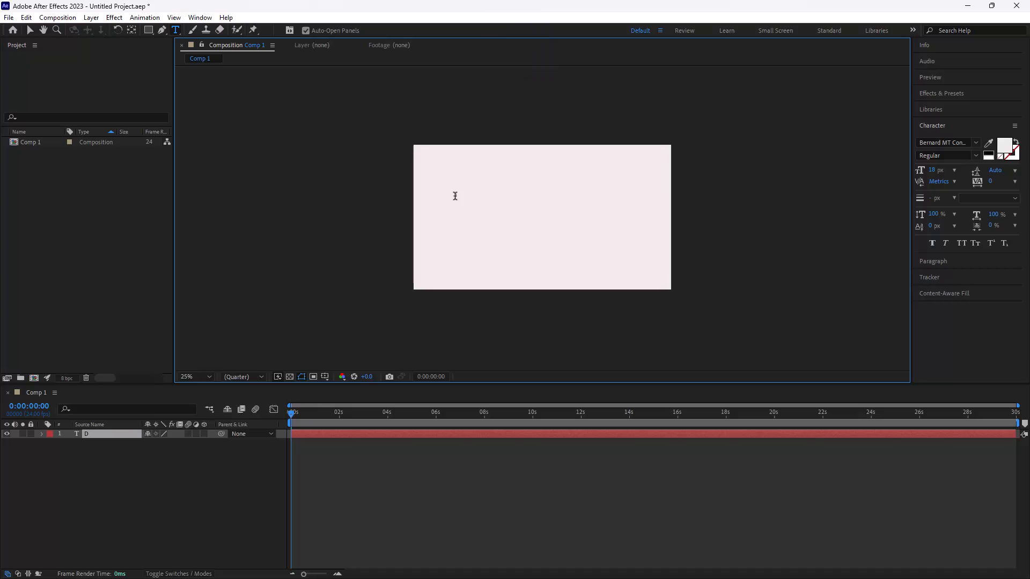
key(i)
text(WA)
text(LI)
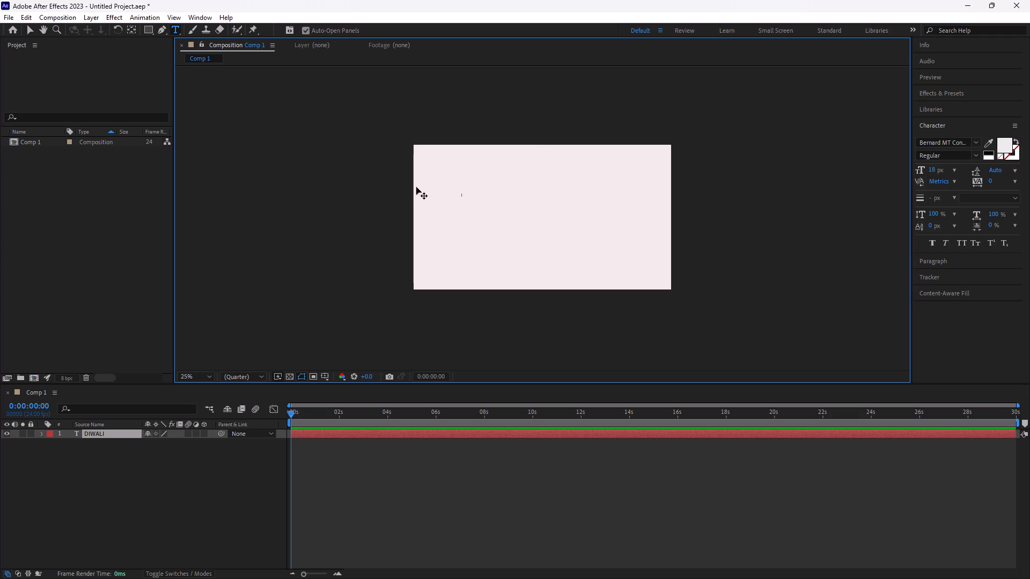
click(30, 28)
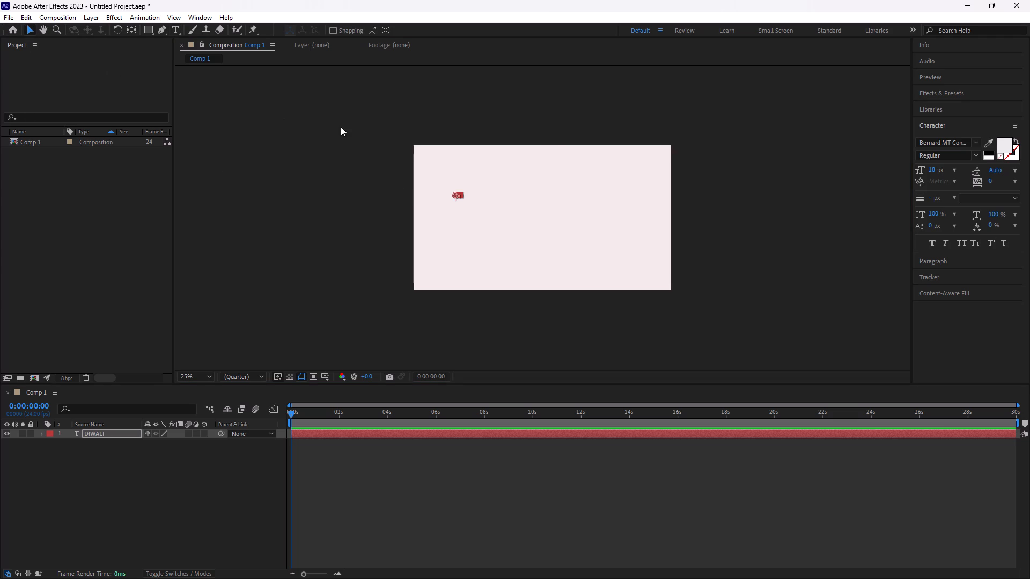
Enlarge the tiny DIWALI text to a bit over a third of the frame width, keeping it in the frame's upper-left area.
drag(460, 195, 475, 200)
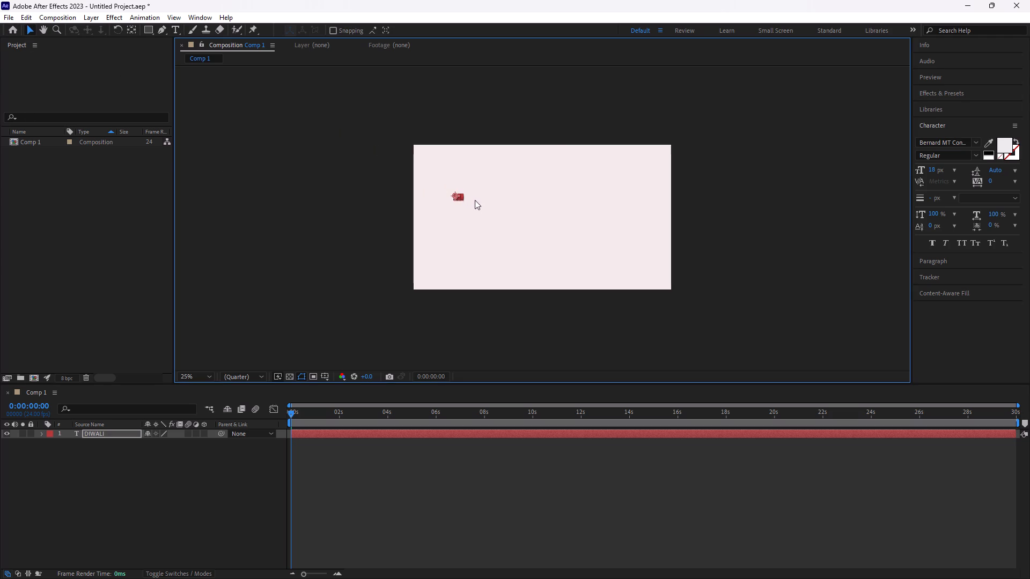
drag(475, 200, 497, 180)
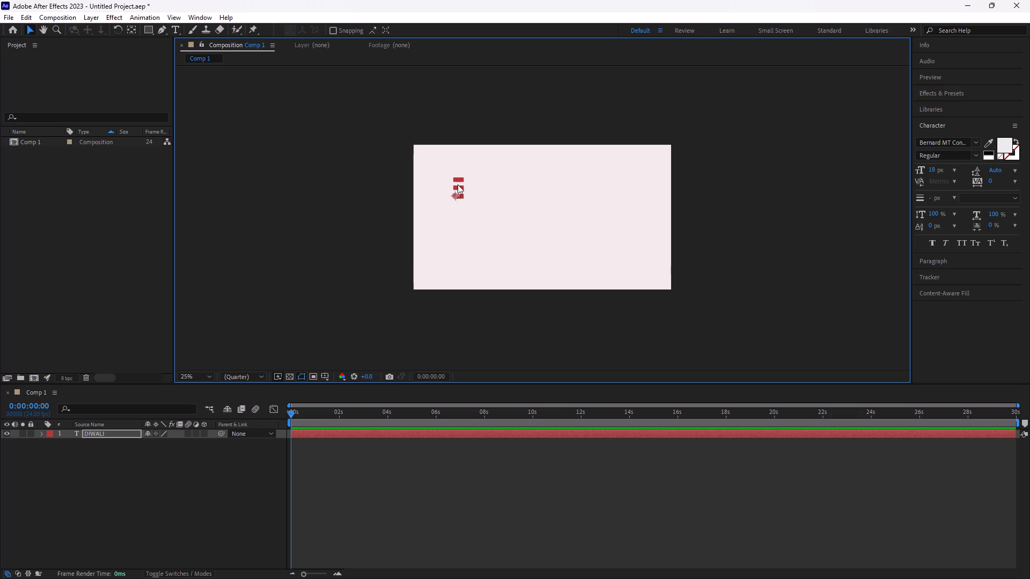
drag(464, 188, 549, 191)
click(291, 378)
click(291, 378)
Set the DIWALI text's fill color to dark orange-red 9A2F00.
click(1003, 149)
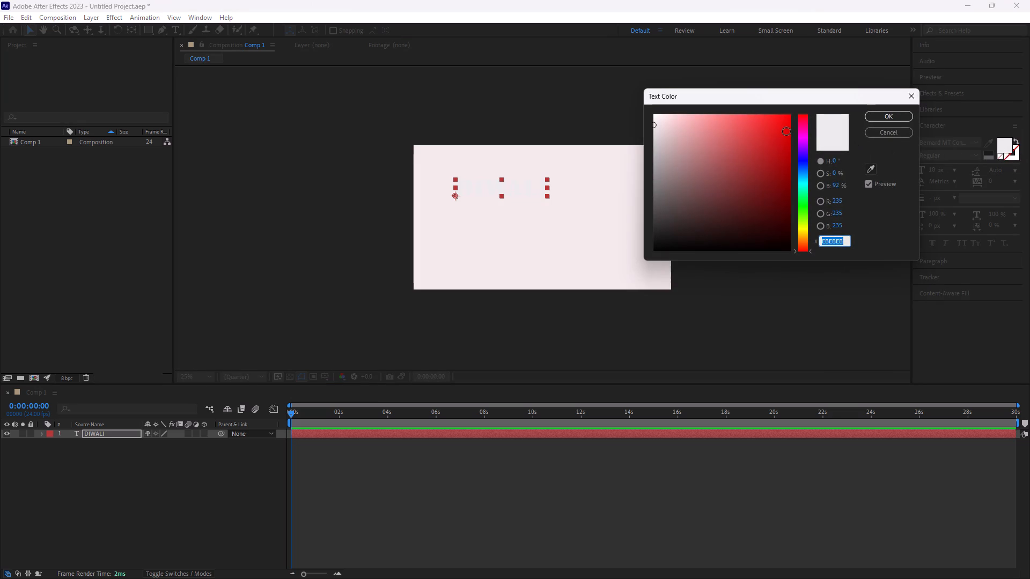
click(786, 131)
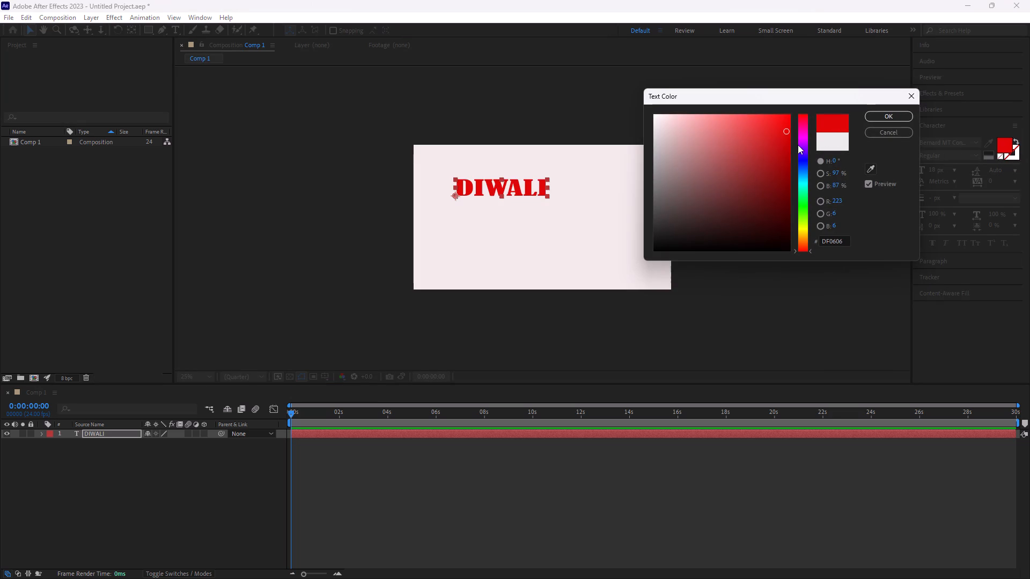
click(801, 135)
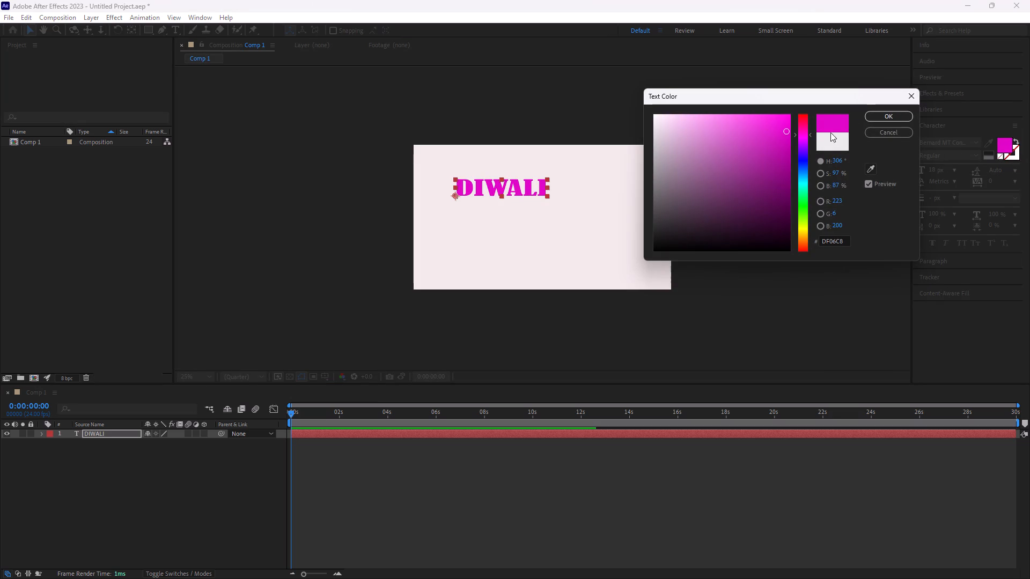
drag(800, 151, 803, 192)
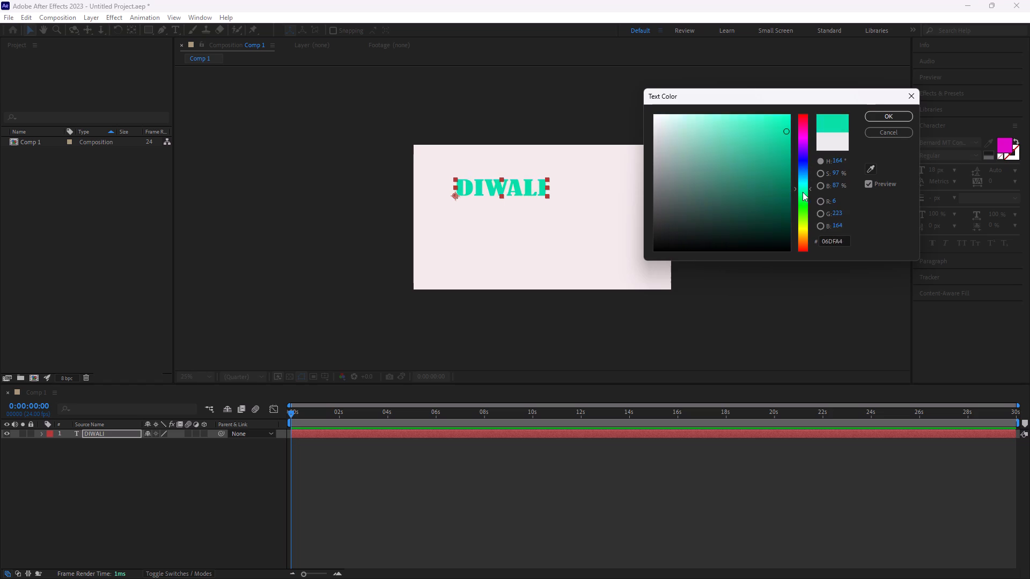
drag(803, 192, 808, 242)
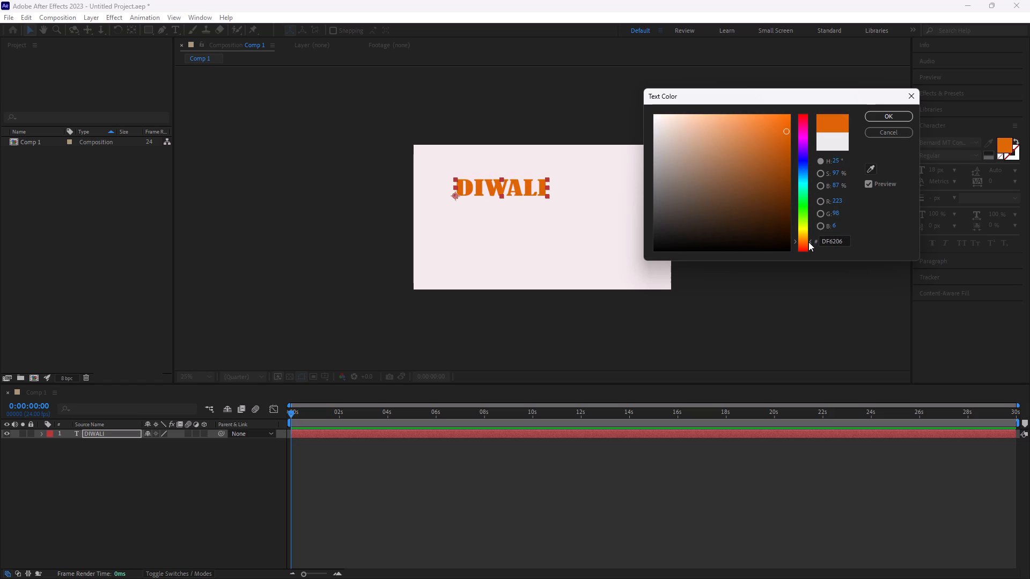
drag(808, 242, 808, 244)
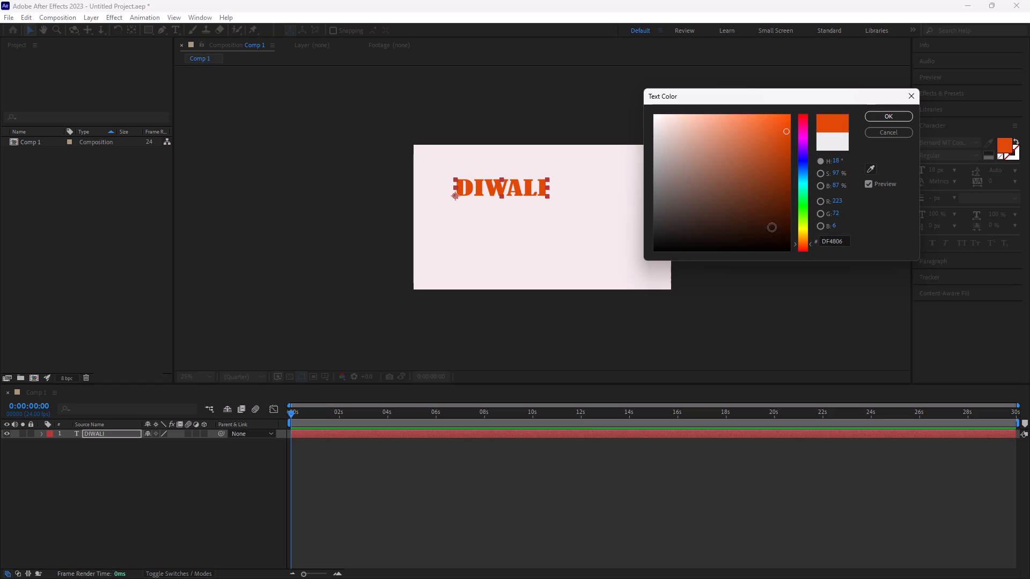
click(782, 195)
click(781, 169)
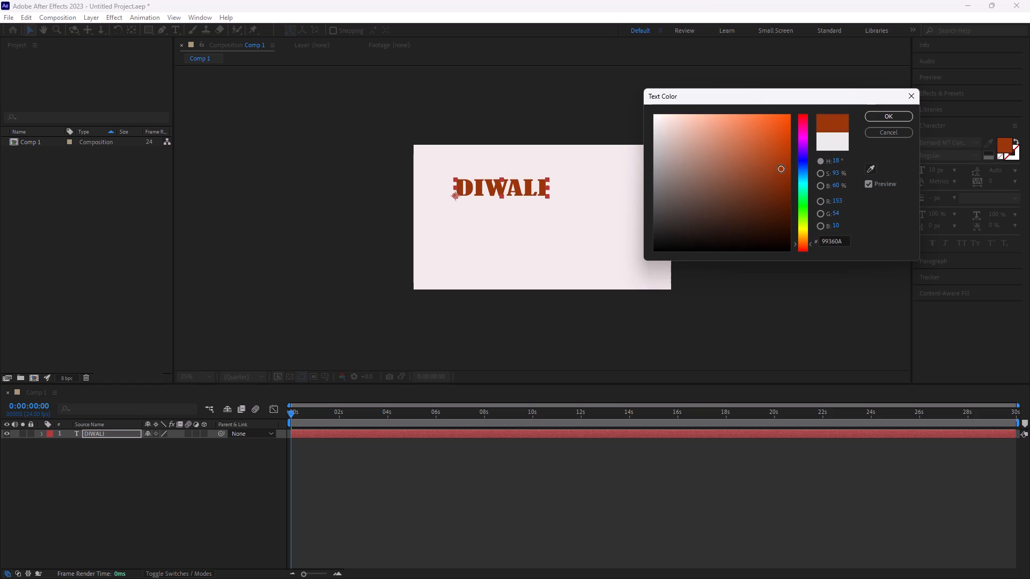
click(782, 126)
click(782, 126)
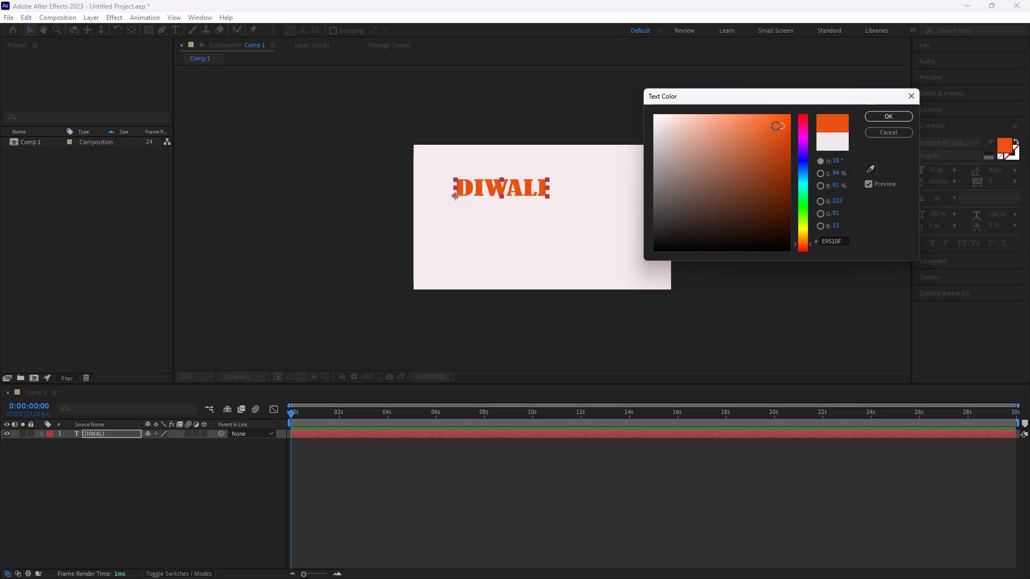
click(776, 126)
click(785, 137)
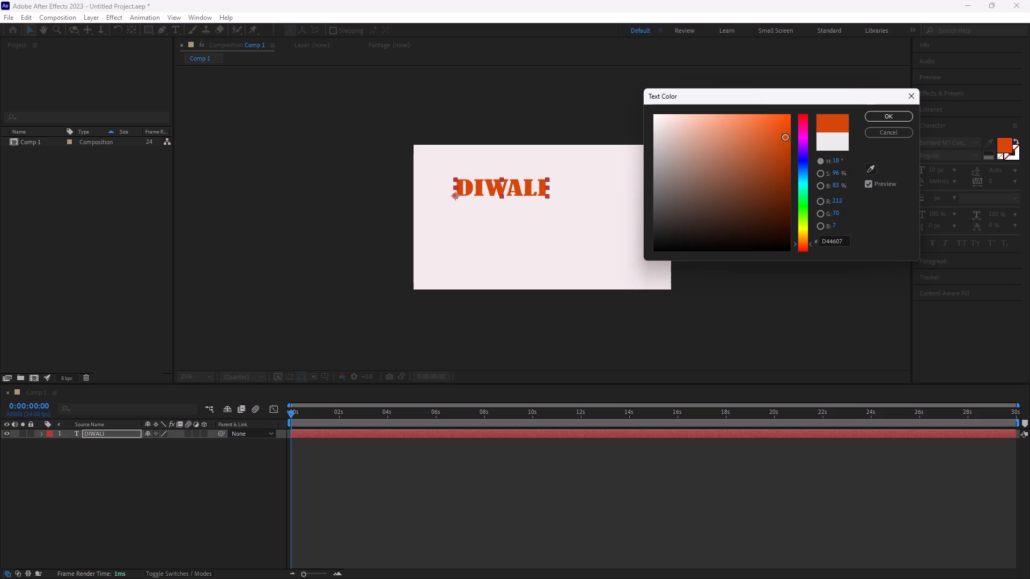
click(791, 168)
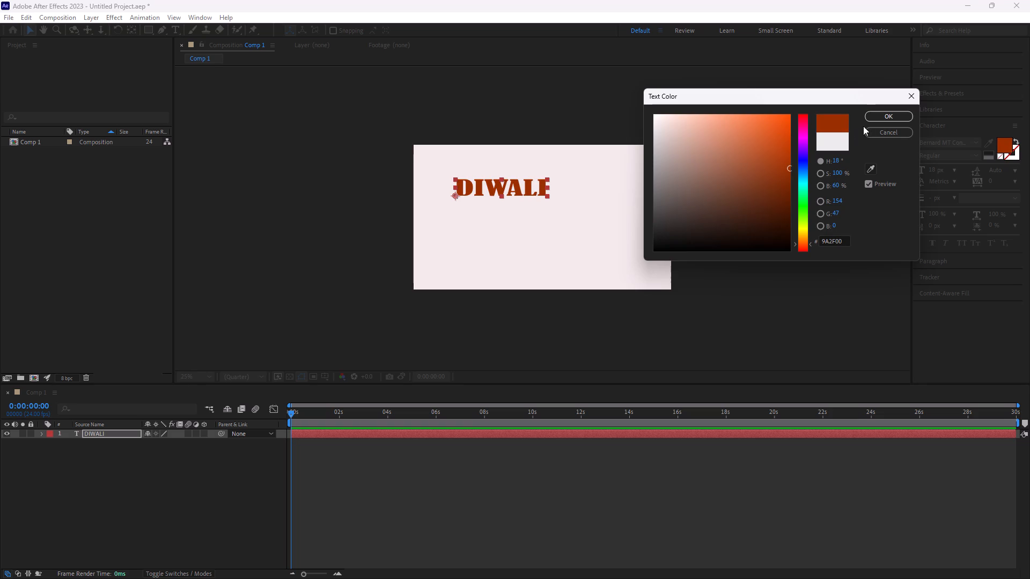
click(882, 115)
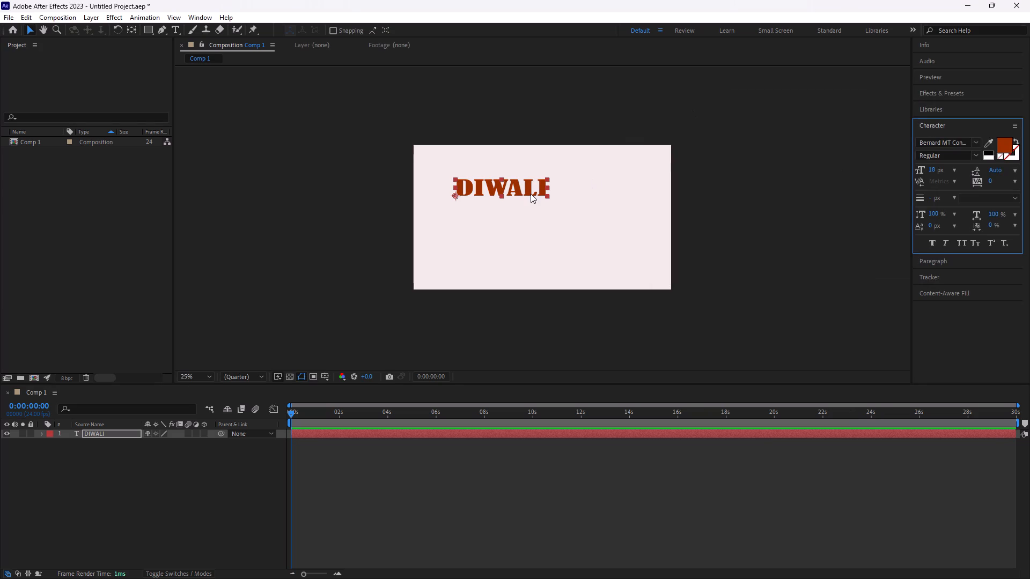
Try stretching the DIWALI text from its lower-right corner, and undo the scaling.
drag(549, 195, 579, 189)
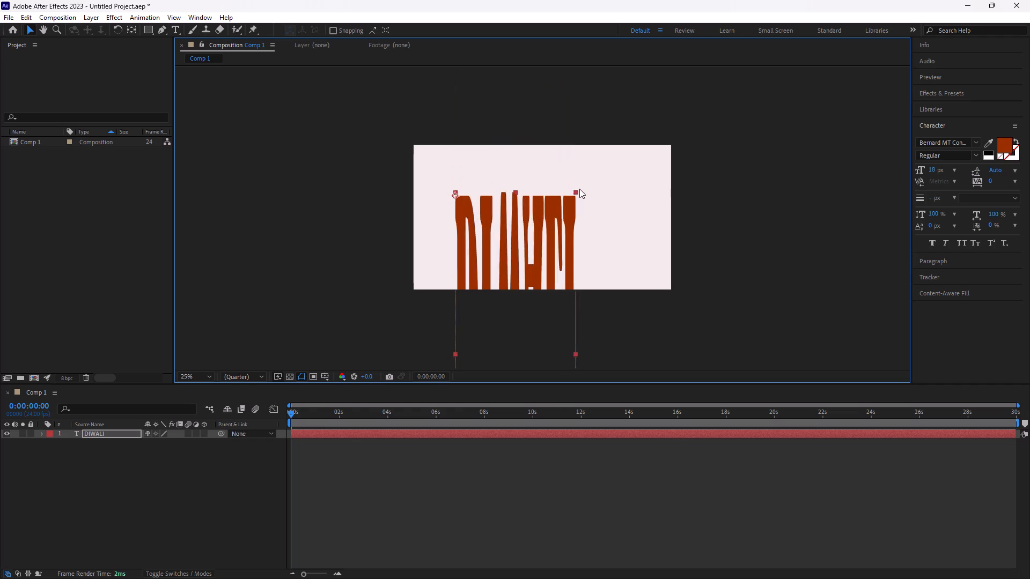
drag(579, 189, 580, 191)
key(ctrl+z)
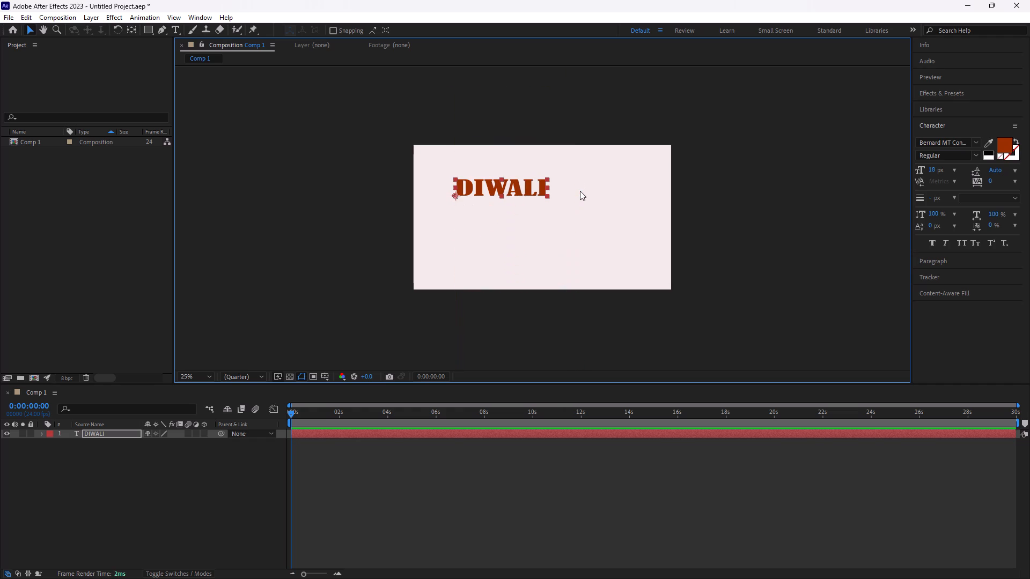
Move the DIWALI layer's anchor point from its lower-left corner to about the middle of the text.
key(y)
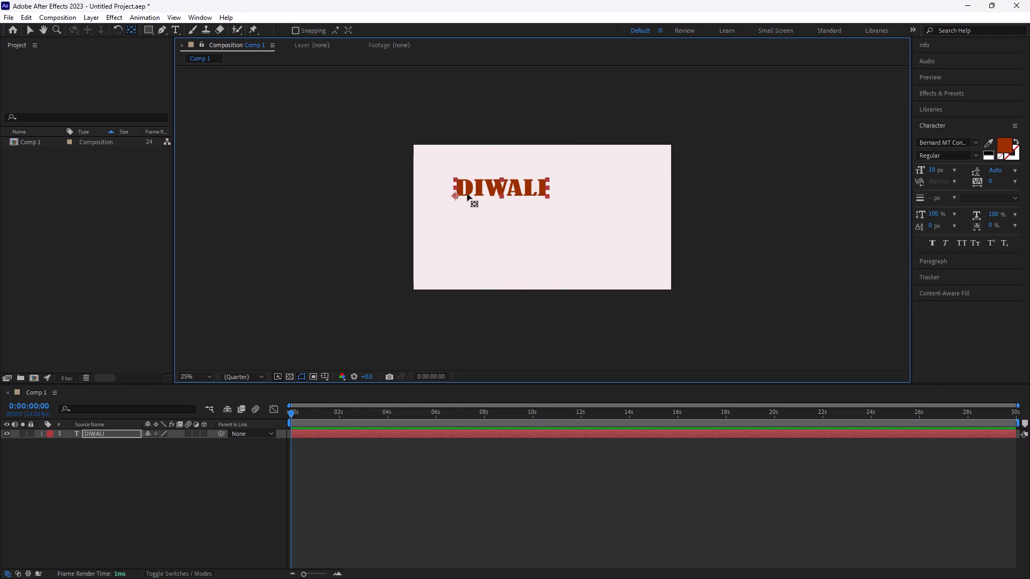
drag(454, 196, 480, 192)
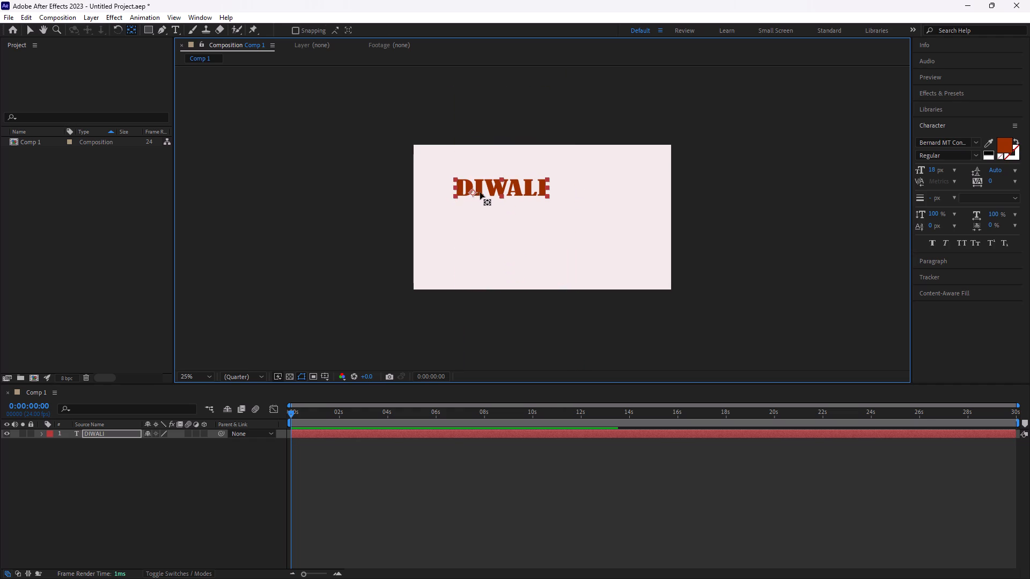
drag(480, 192, 498, 190)
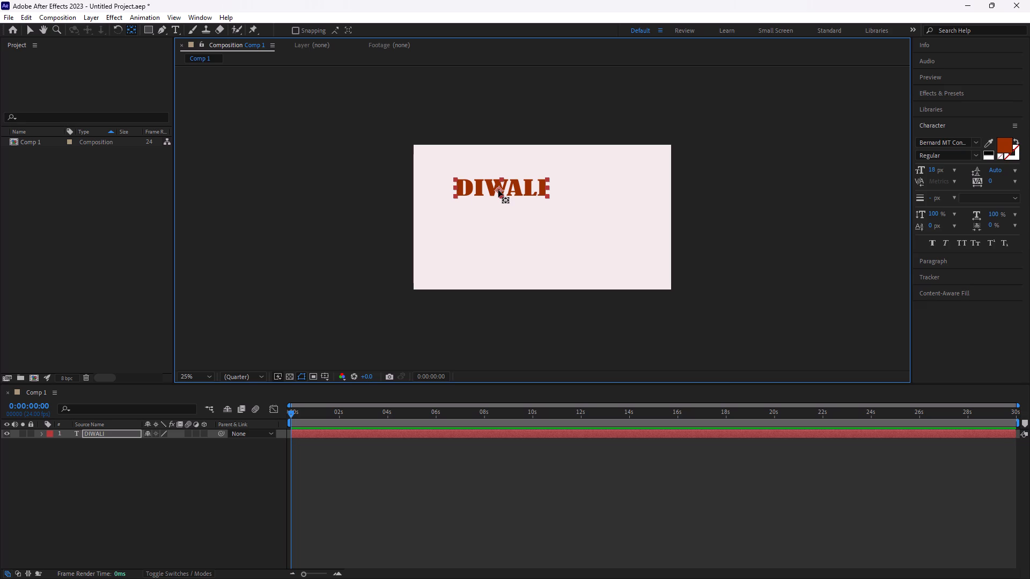
click(543, 195)
click(545, 197)
drag(546, 196, 558, 201)
drag(558, 201, 28, 26)
click(28, 26)
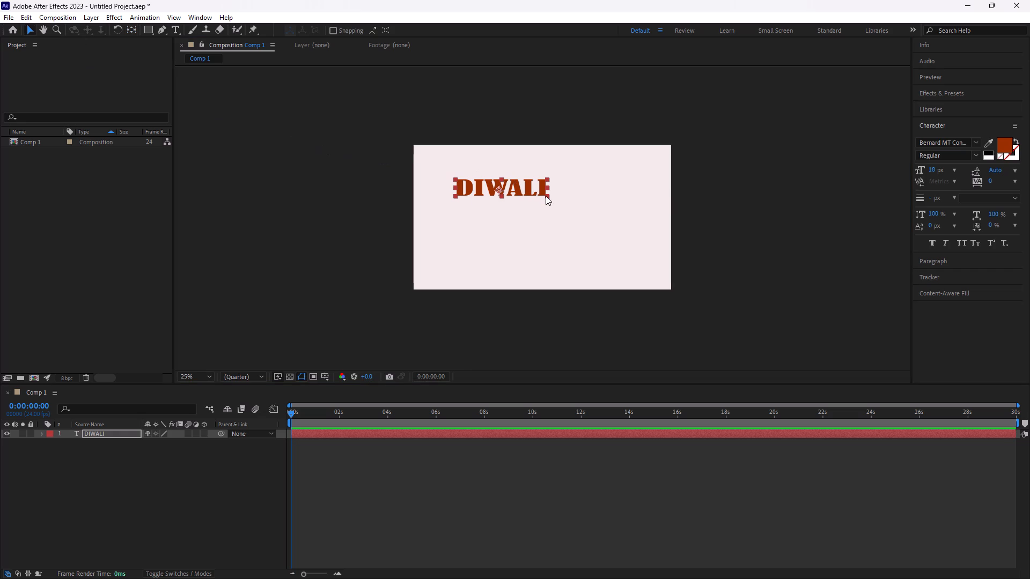
Enlarge the DIWALI text to a bit over half the frame width and move it to the middle of the frame.
drag(546, 196, 572, 204)
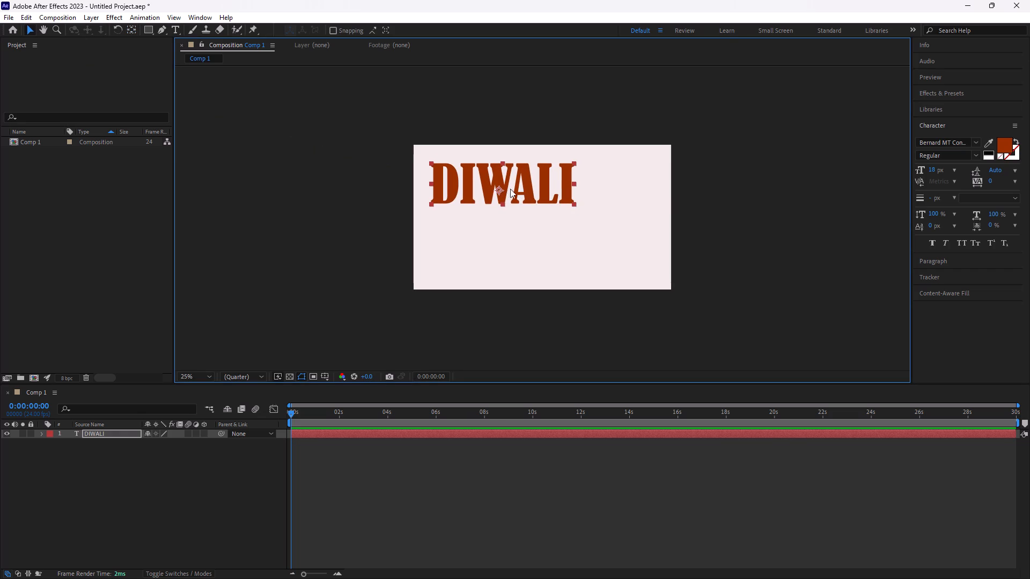
drag(502, 189, 531, 208)
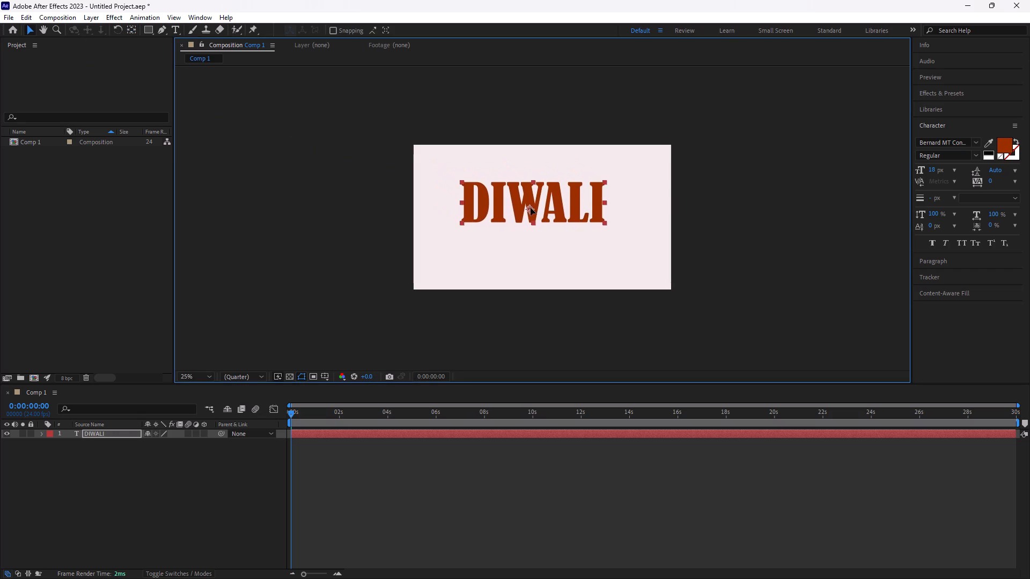
drag(531, 208, 538, 221)
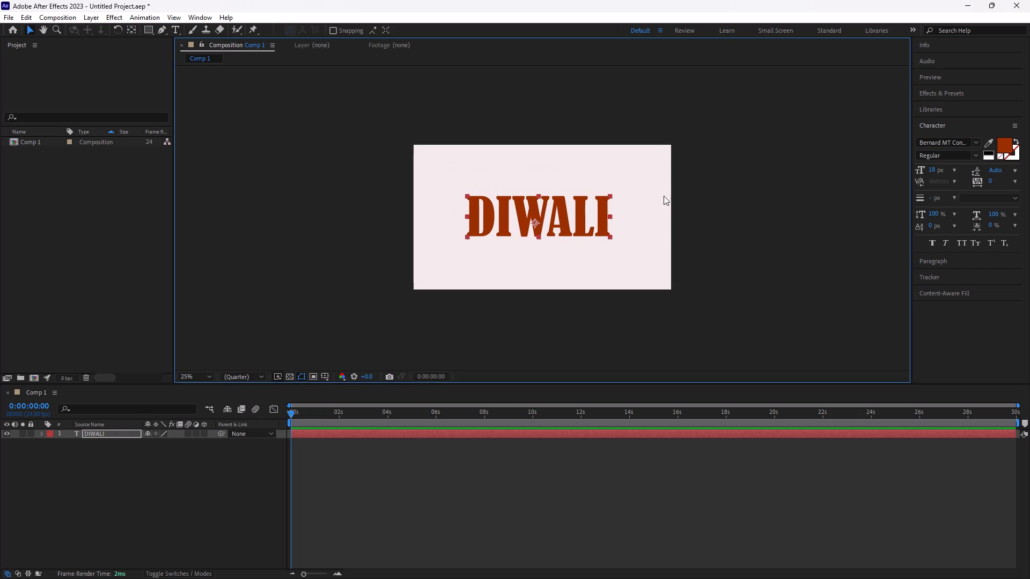
Change the DIWALI text's font to Blackadder ITC.
click(976, 144)
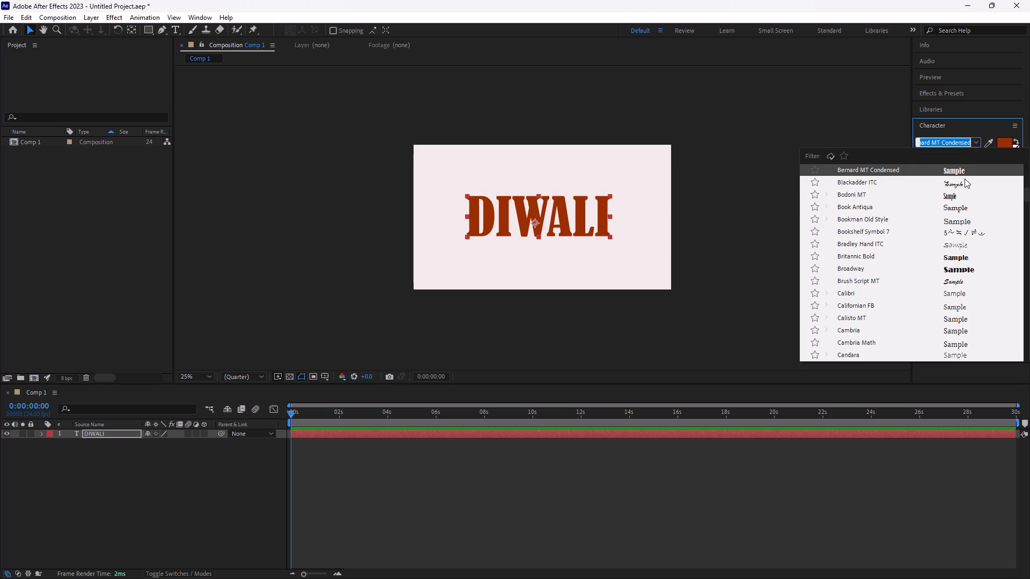
click(965, 179)
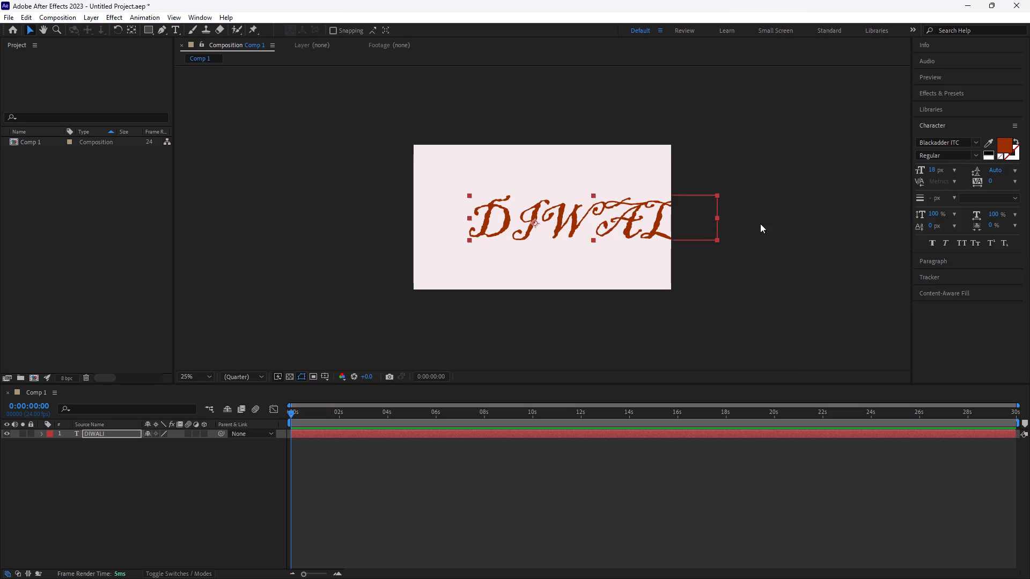
Narrow the DIWALI text to about three quarters of the frame width and shift it left so it fits inside the frame.
drag(717, 239, 693, 240)
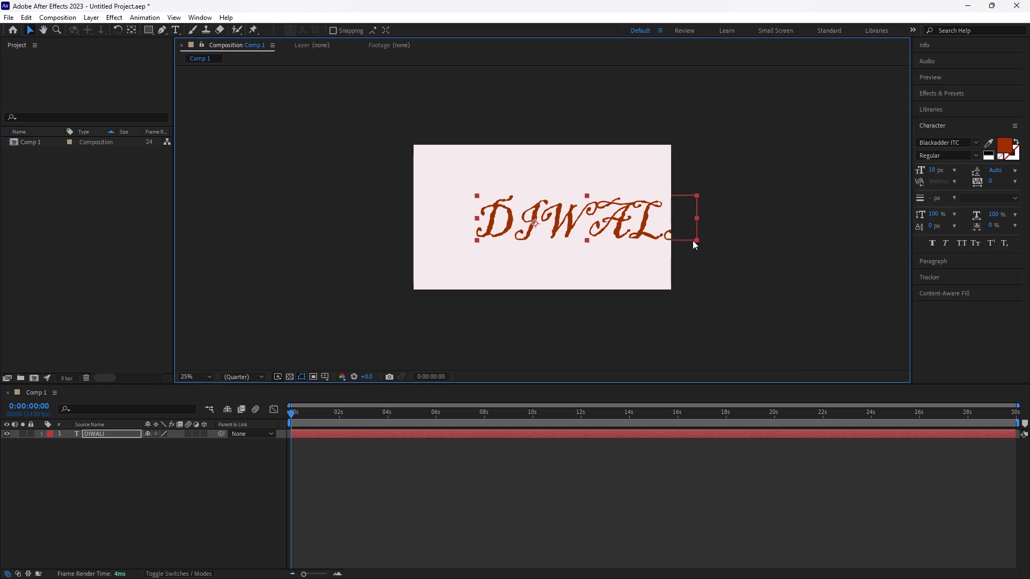
drag(693, 240, 675, 243)
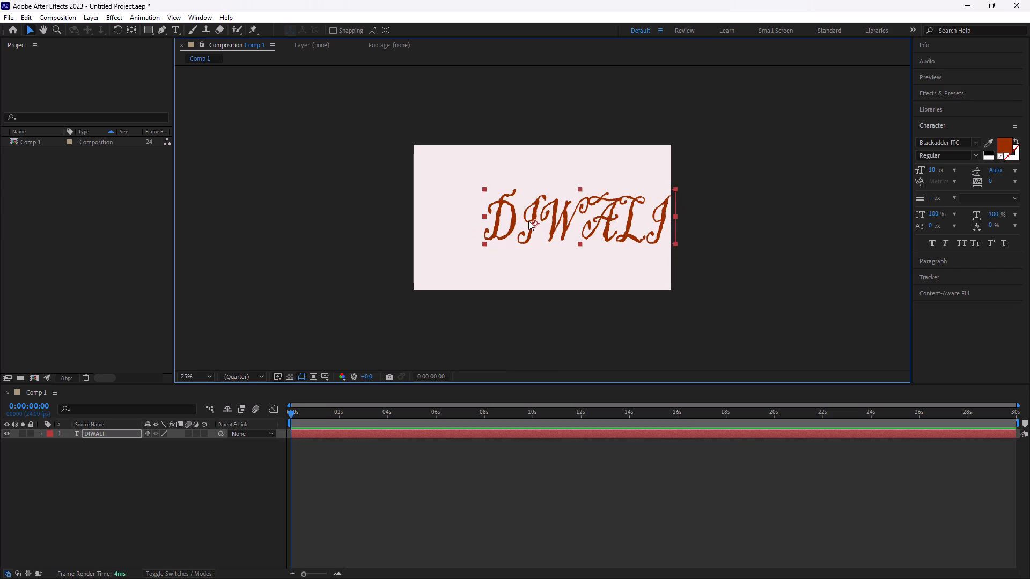
click(528, 221)
drag(536, 222, 510, 220)
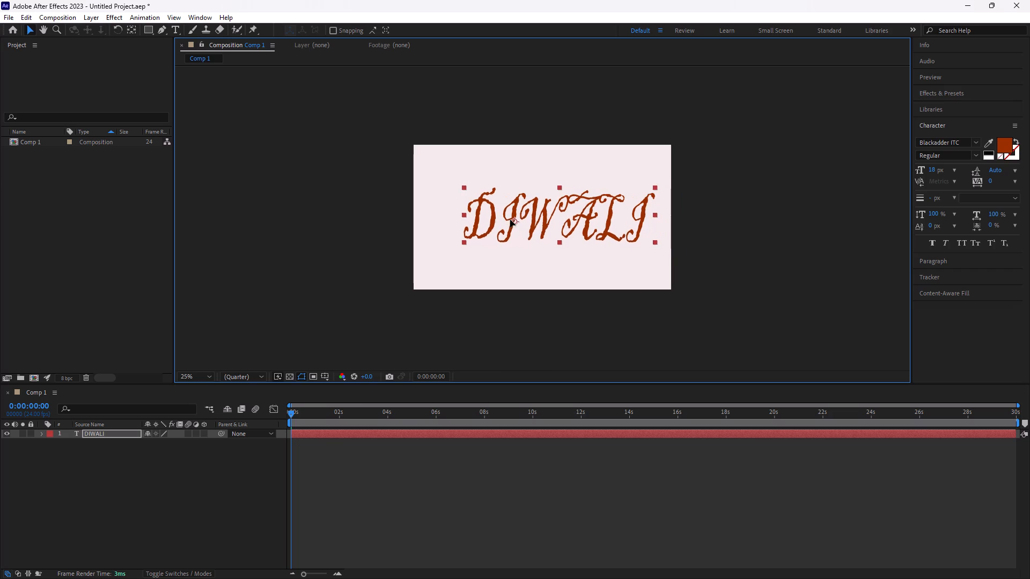
Move the DIWALI text slightly left and up so it sits closer to the middle of the frame.
drag(510, 220, 504, 217)
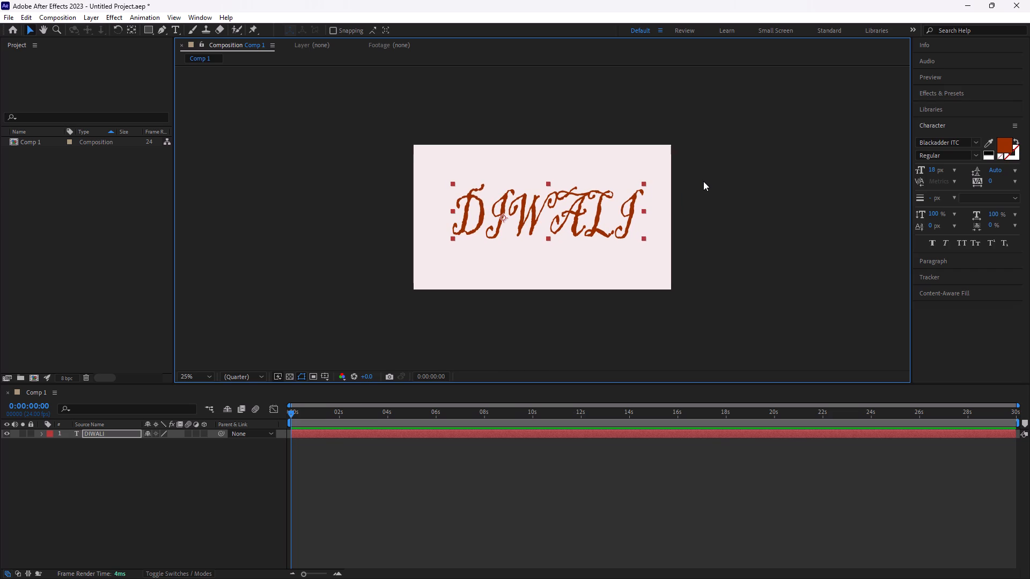
Change the DIWALI text's font to Brush Script MT.
click(977, 142)
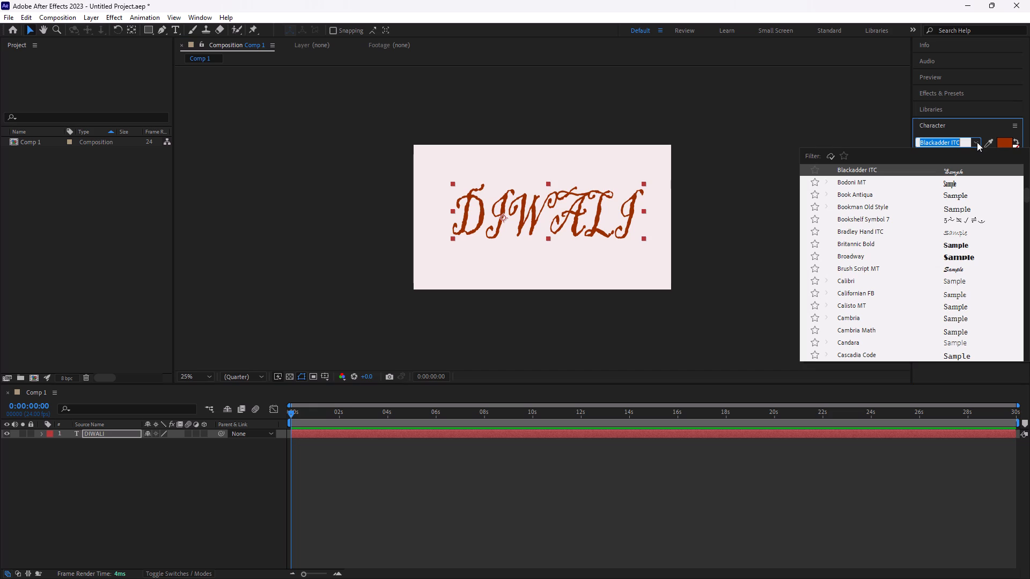
click(957, 266)
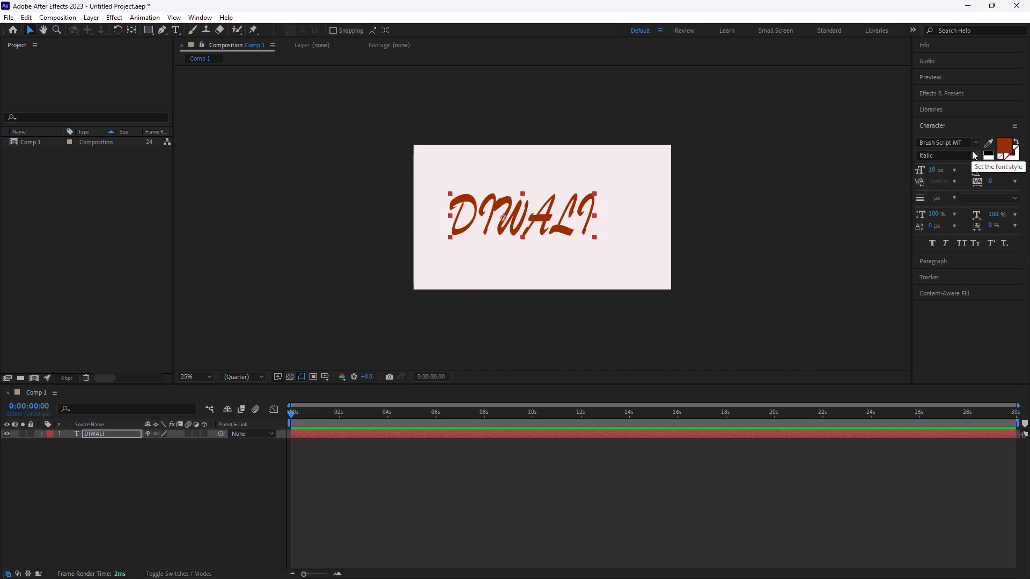
Preview the DIWALI layer in the recently used fonts, going from Brush Script MT through Imprint MT Shadow.
click(502, 211)
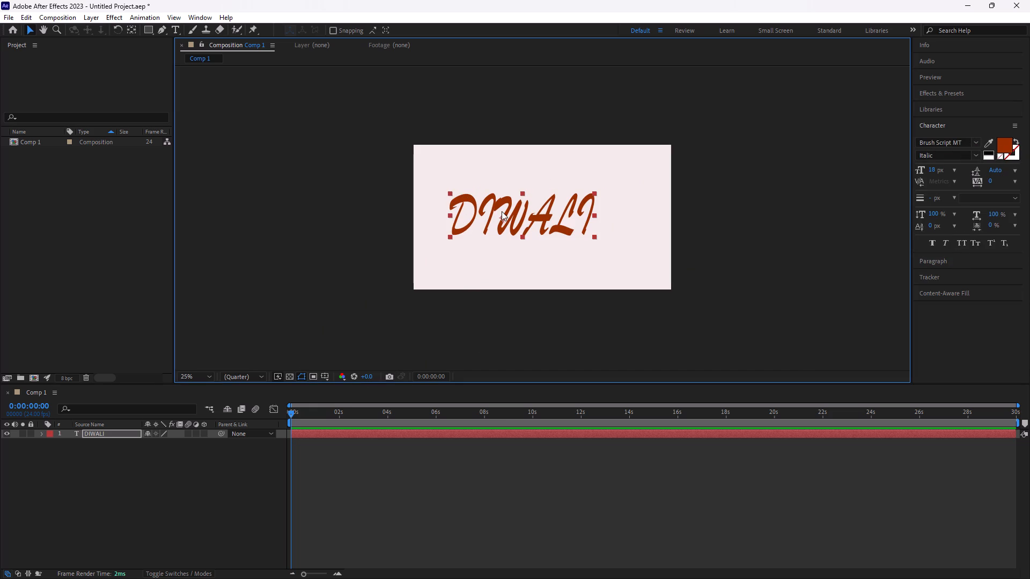
click(520, 198)
click(108, 433)
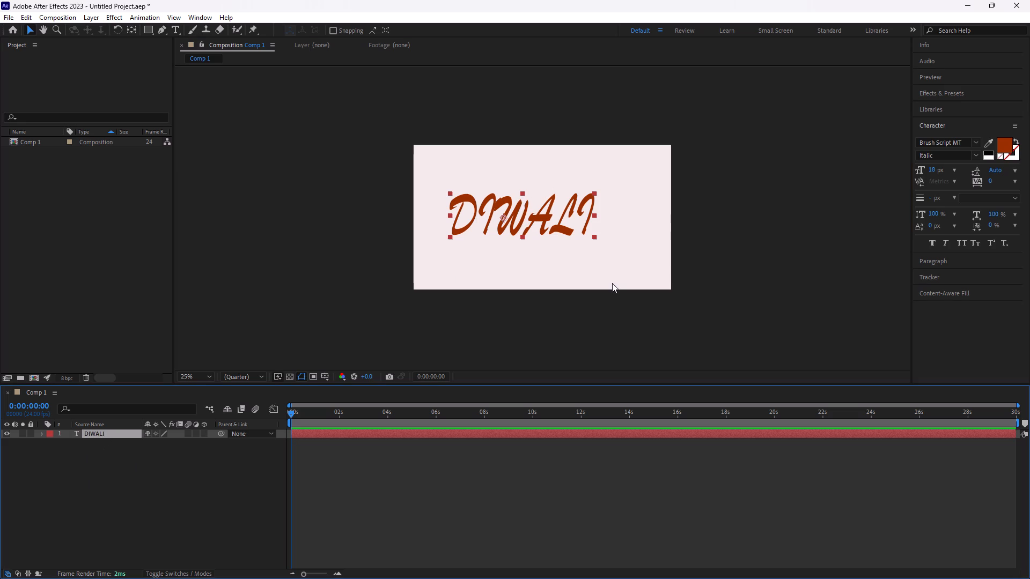
click(977, 144)
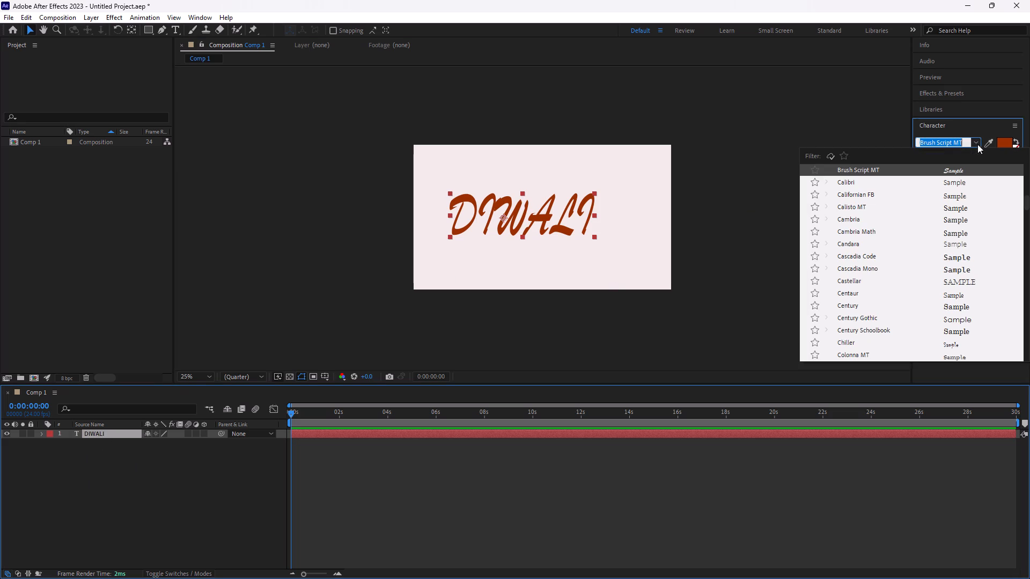
key(Up)
key(Up)
key(Up)
key(Up)
key(Up)
key(Up)
key(Up)
key(Up)
key(Up)
key(Up)
key(Up)
key(Up)
key(Up)
key(Up)
key(Up)
key(Up)
key(Up)
key(Up)
key(Up)
key(Up)
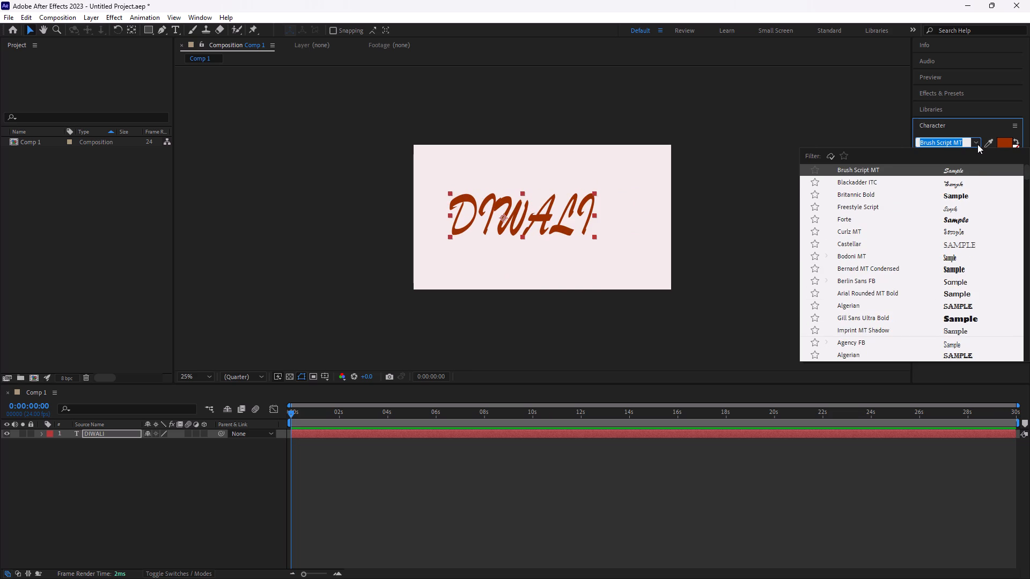
key(Down)
key(Down)
key(Down)
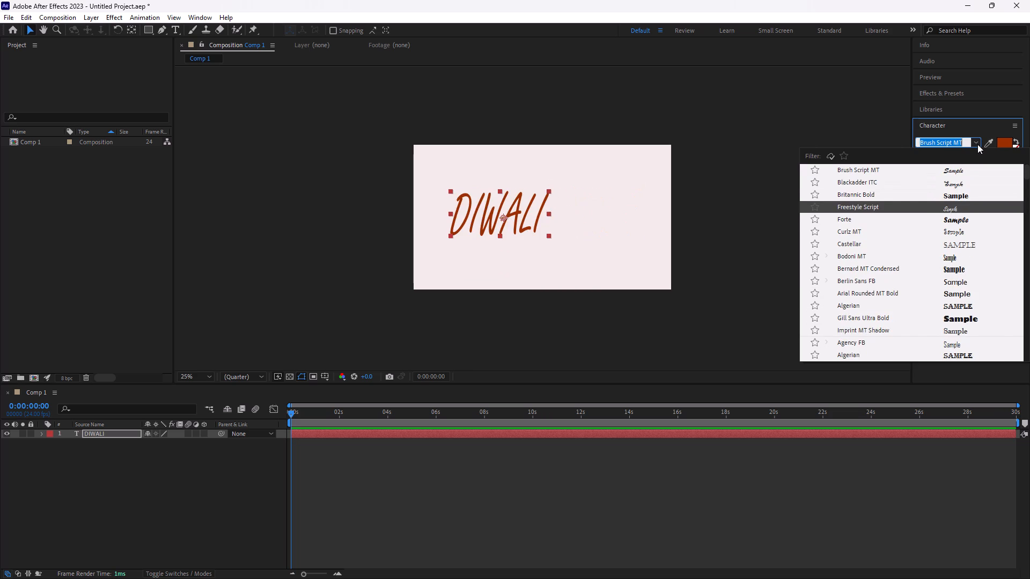
key(Down)
key(Down)
key(Down)
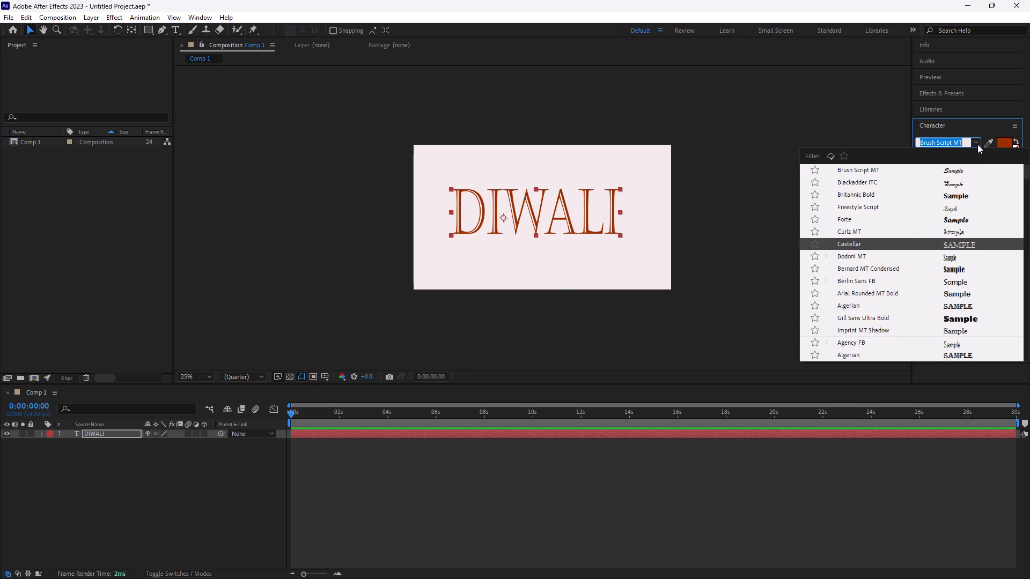
key(Down)
key(Down)
key(Down)
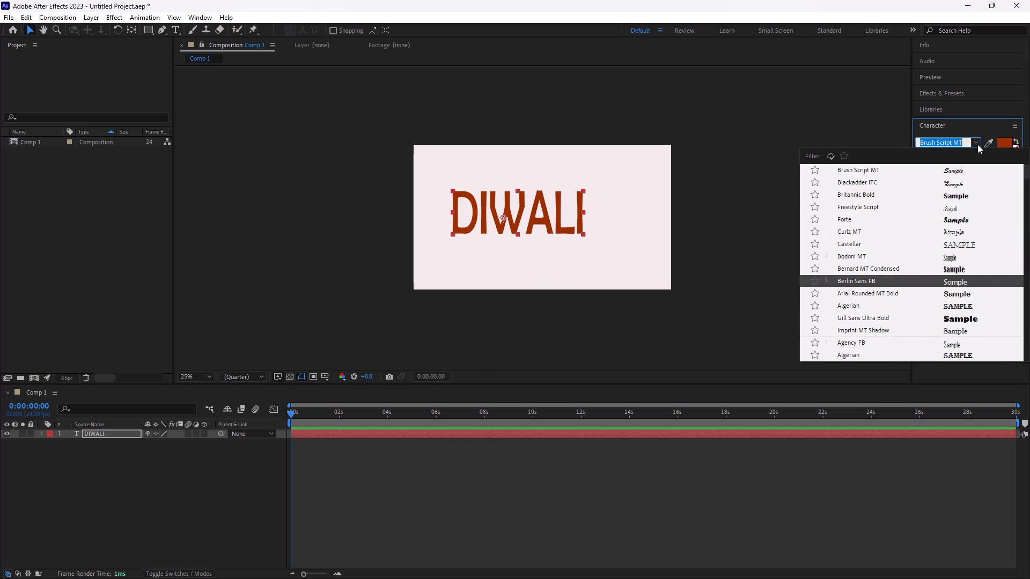
key(Down)
key(Down)
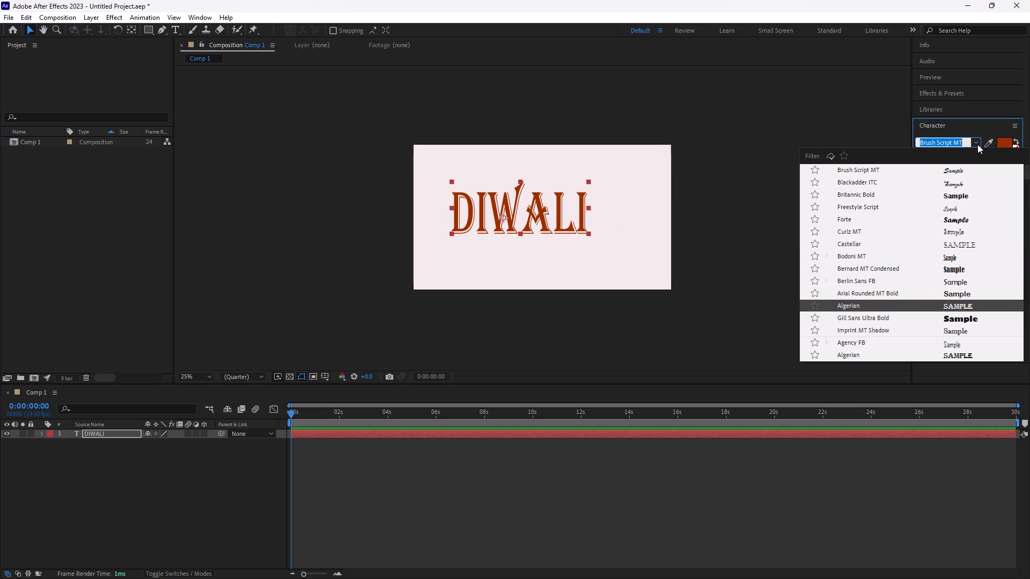
key(Down)
key(Down)
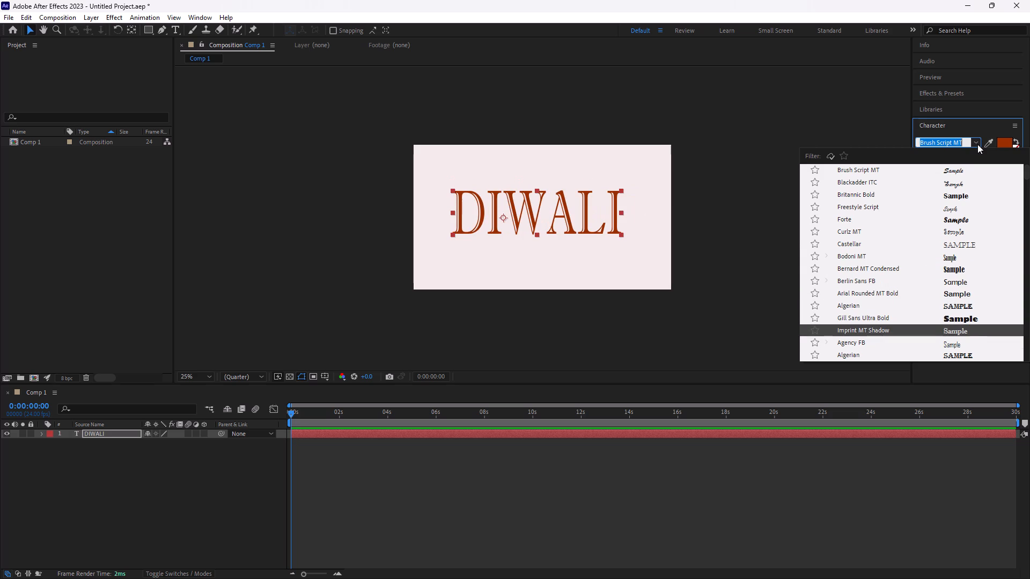
Preview the DIWALI layer in the alphabetically listed fonts, going from Agency FB to Lucida Calligraphy.
key(Down)
key(Down)
key(Down)
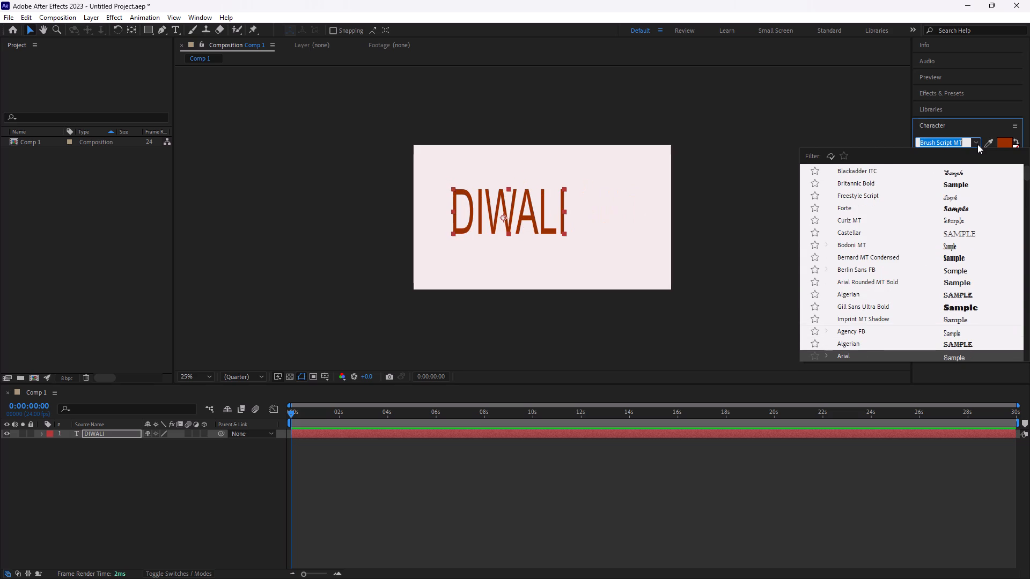
key(Up)
key(Down)
key(Up)
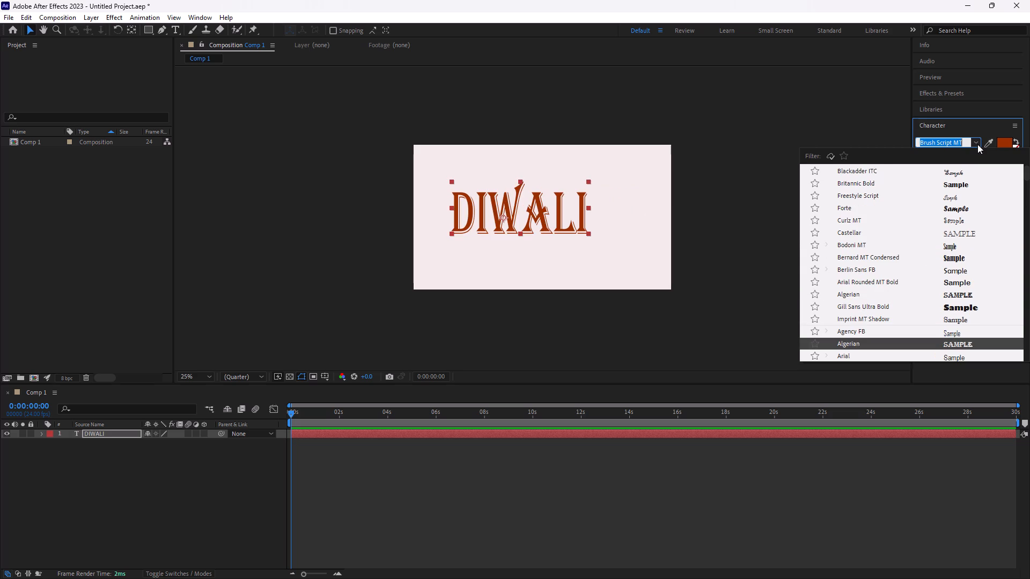
key(Down)
key(Down)
key(Down)
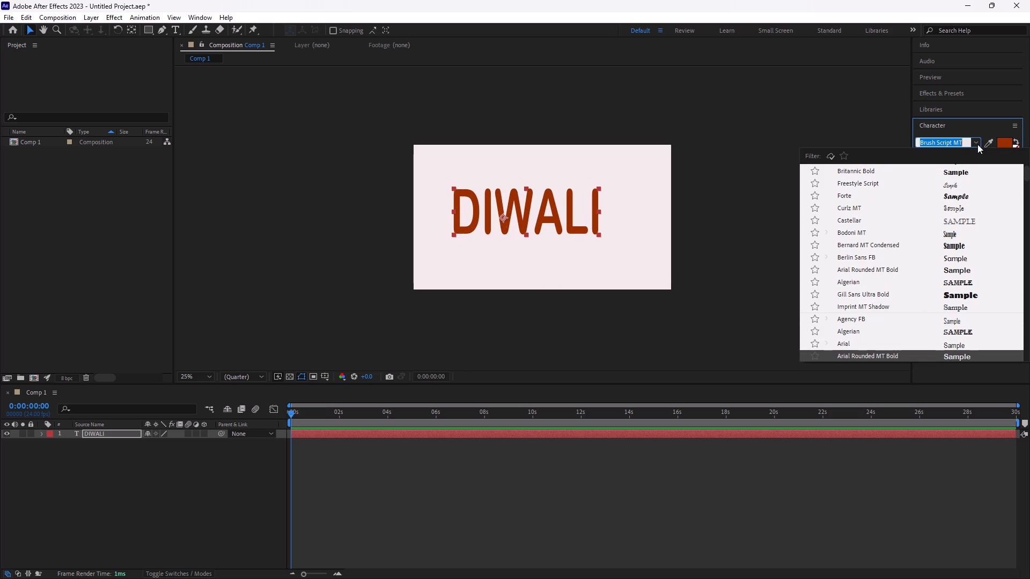
key(Down)
key(Down)
key(Down)
key(Down)
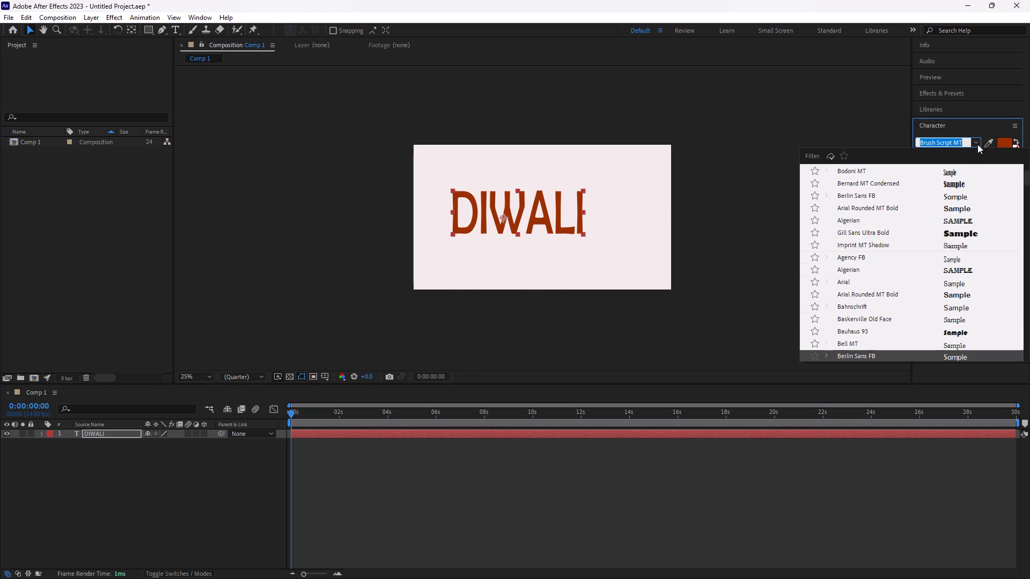
key(Down)
key(Down)
key(Down)
key(Down)
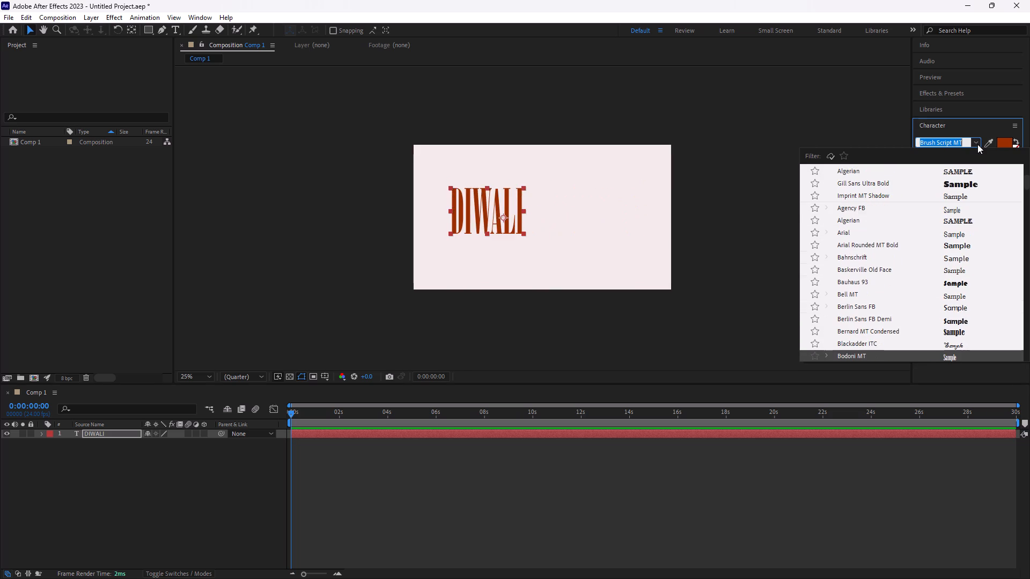
key(Down)
key(Down)
key(Down)
key(Down)
key(Down)
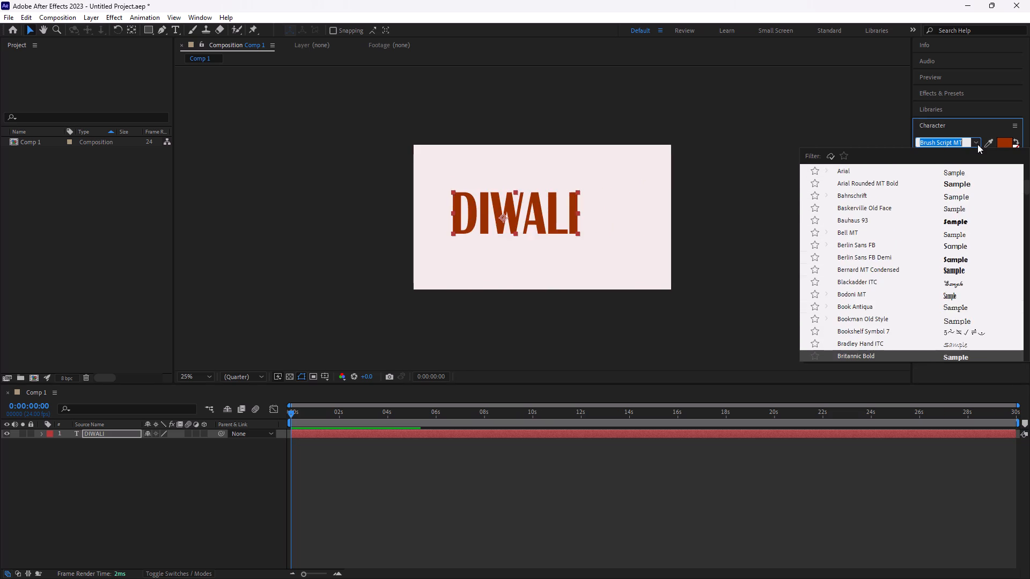
key(Down)
key(Down)
key(Down)
key(Down)
key(Down)
key(Down)
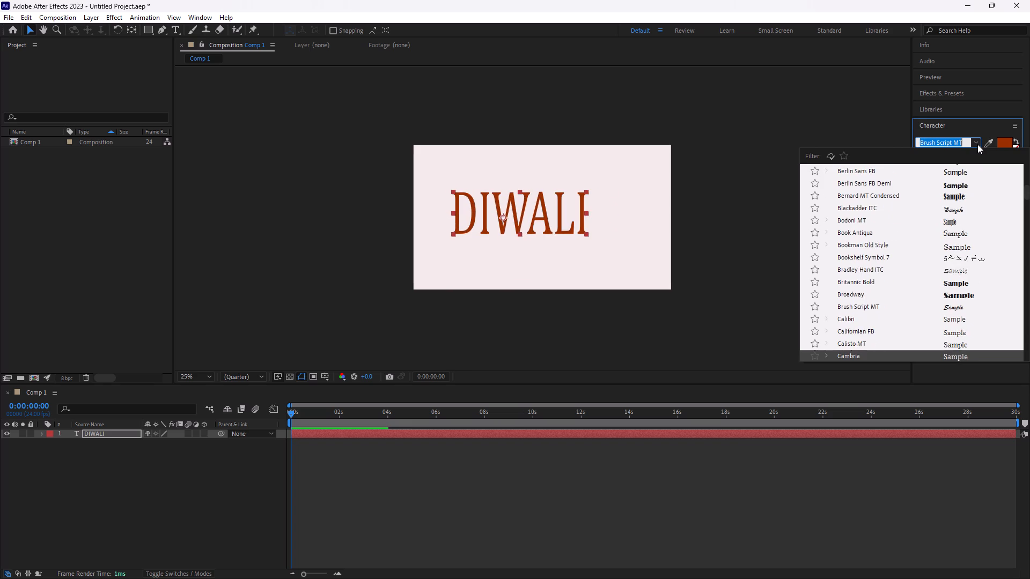
key(Down)
key(Down)
key(Down)
key(Down)
key(Down)
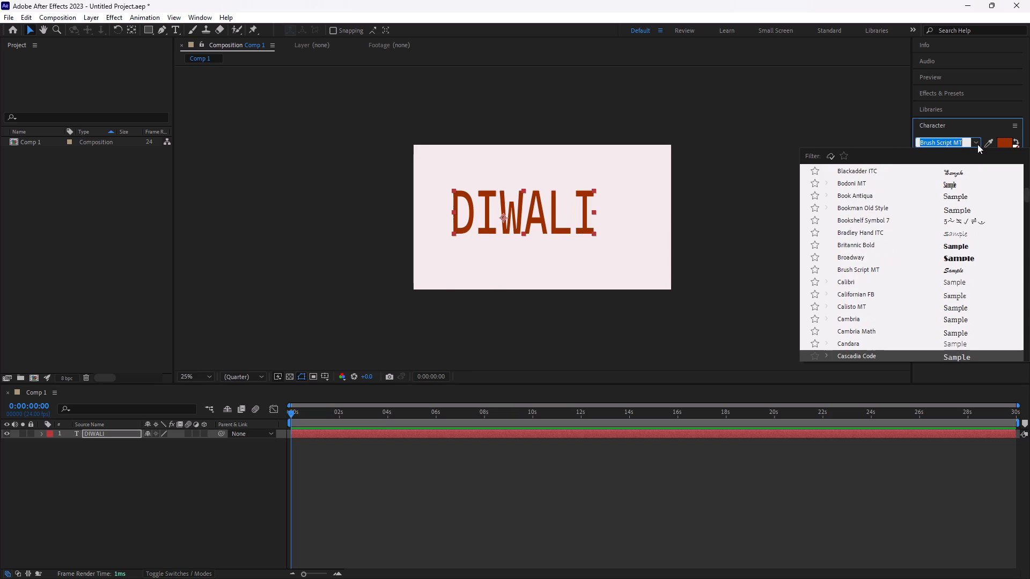
key(Down)
key(Down)
key(Up)
key(Down)
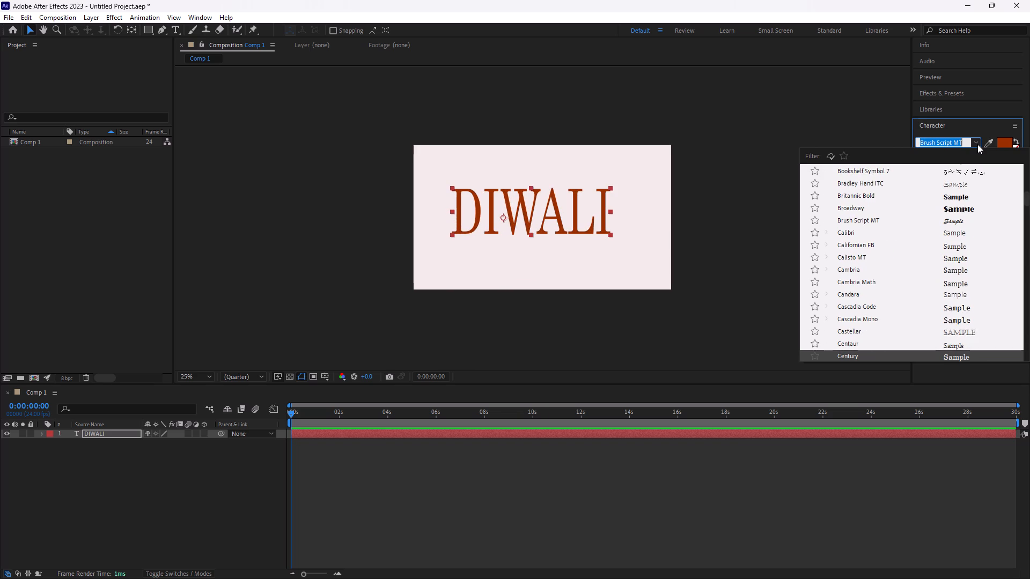
key(Up)
key(Up)
key(Down)
key(Down)
key(Down)
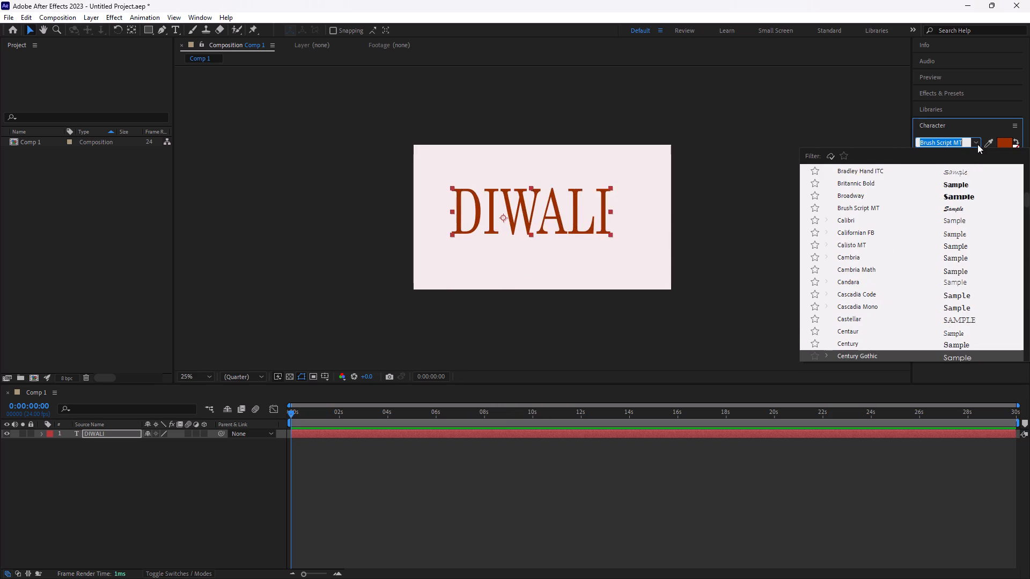
key(Down)
key(Down)
key(Down)
key(Down)
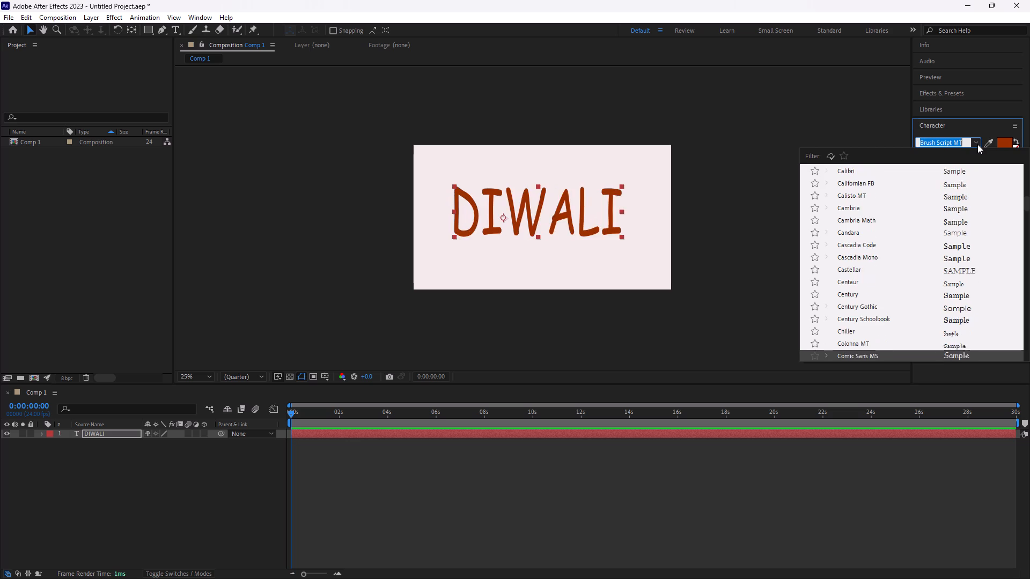
key(Down)
key(Down)
key(Down)
key(Down)
key(Down)
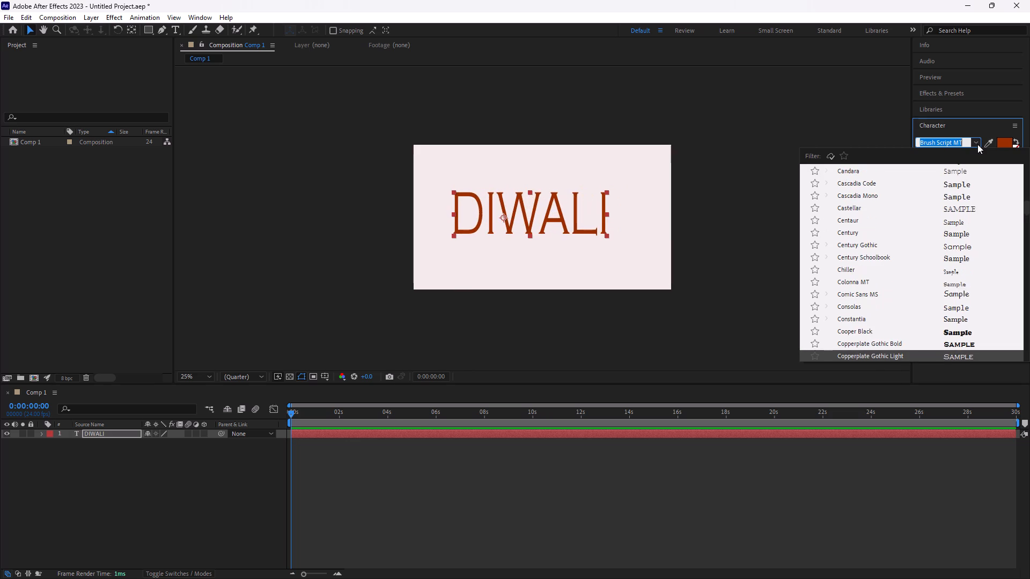
key(Down)
key(Down)
key(Down)
key(Down)
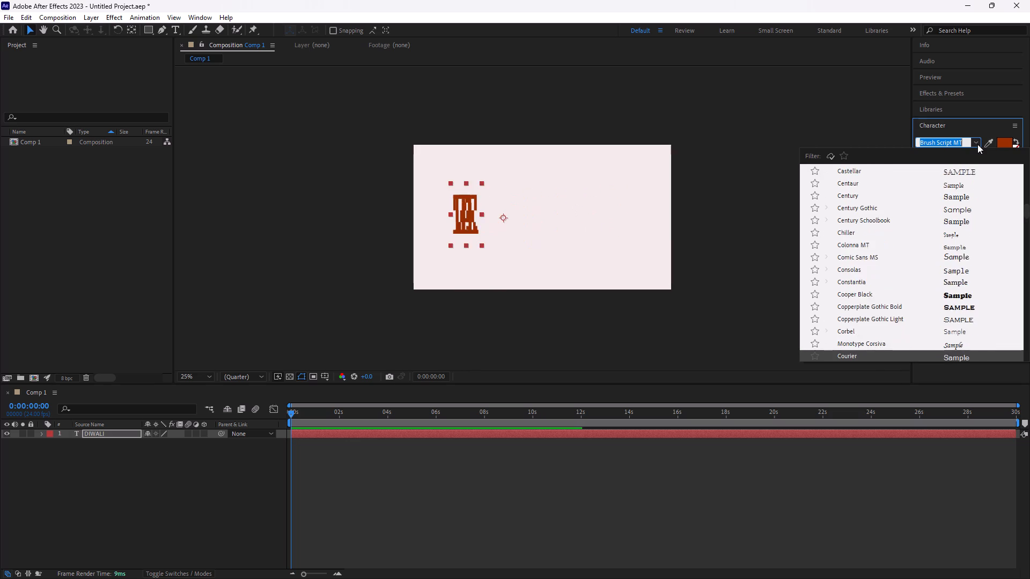
key(Down)
key(Down)
key(Down)
key(Down)
key(Down)
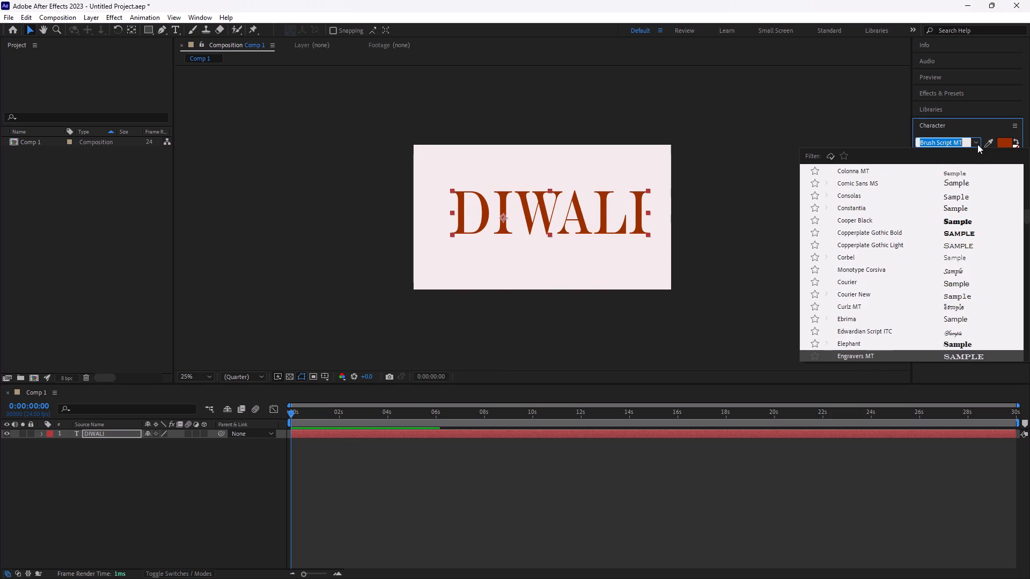
key(Down)
key(Down)
key(Down)
key(Down)
key(Down)
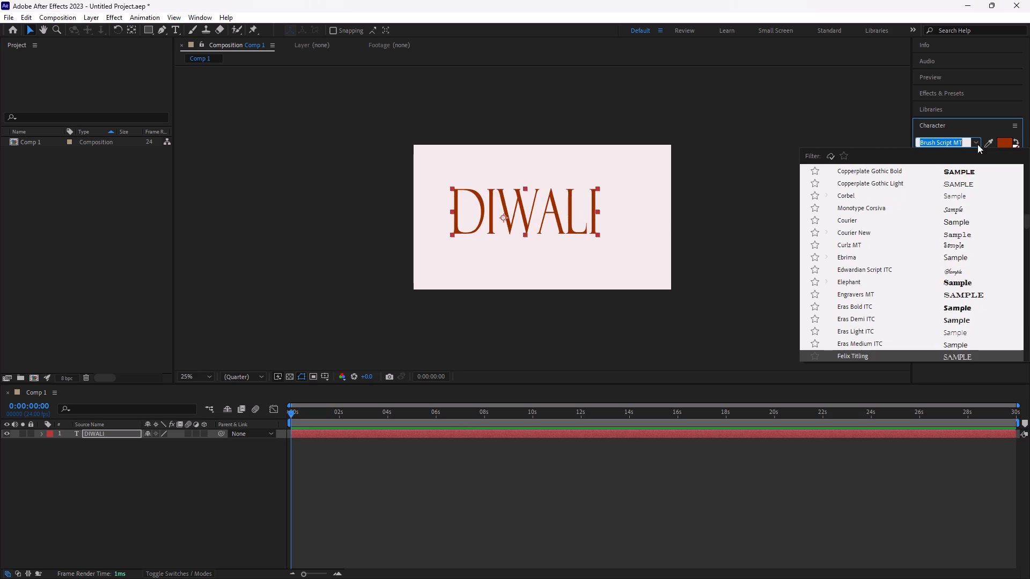
key(Down)
key(Down)
key(Down)
key(Down)
key(Down)
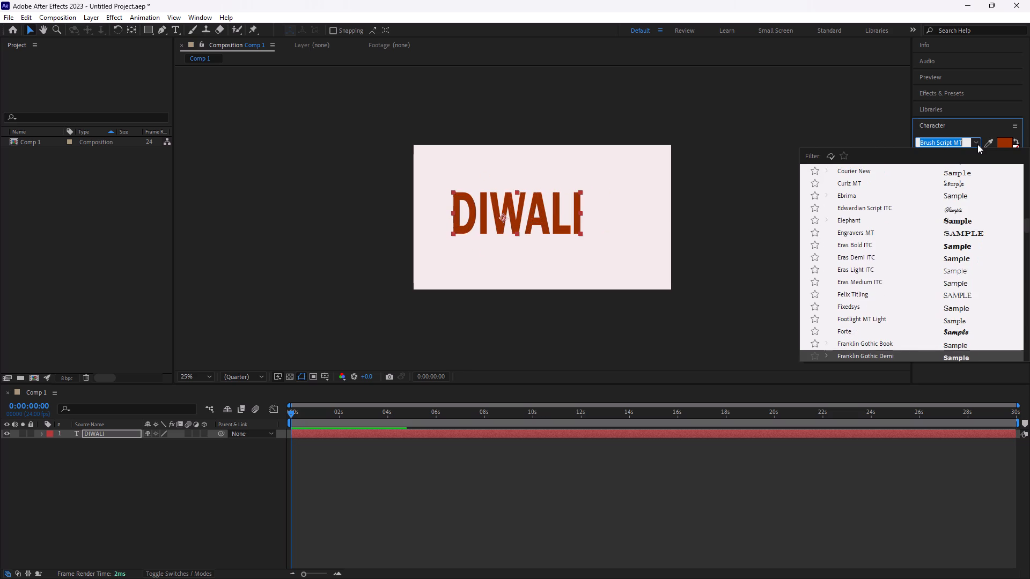
key(Down)
key(Down)
key(Down)
key(Down)
key(Down)
key(Down)
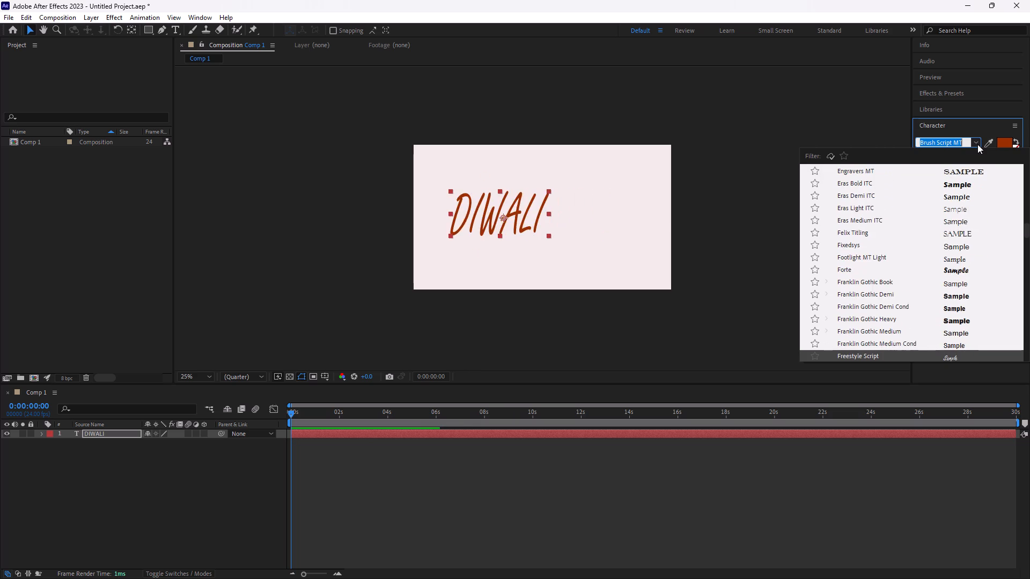
key(Down)
key(Down)
key(Down)
key(Down)
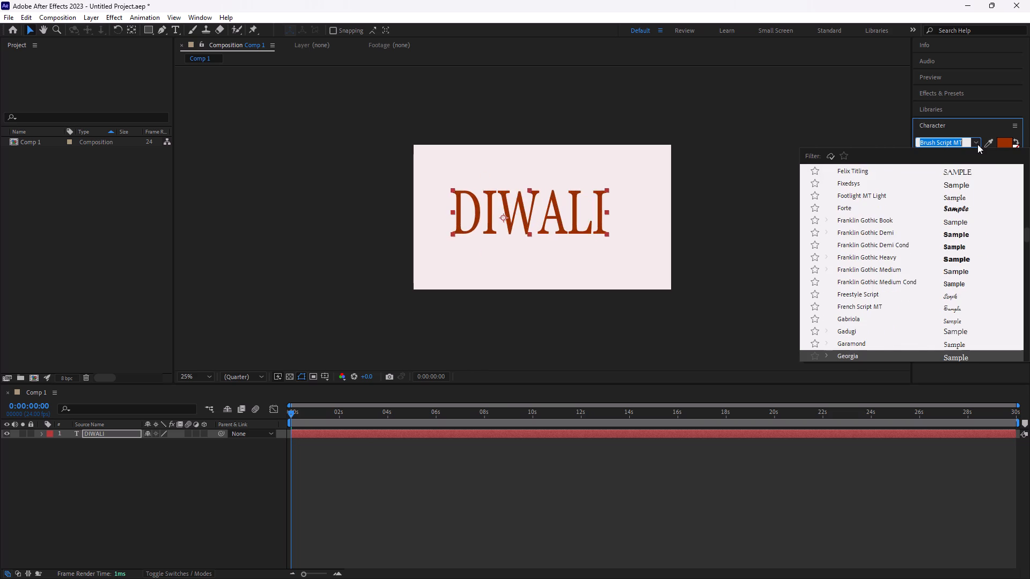
key(Down)
key(Down)
key(Down)
key(Down)
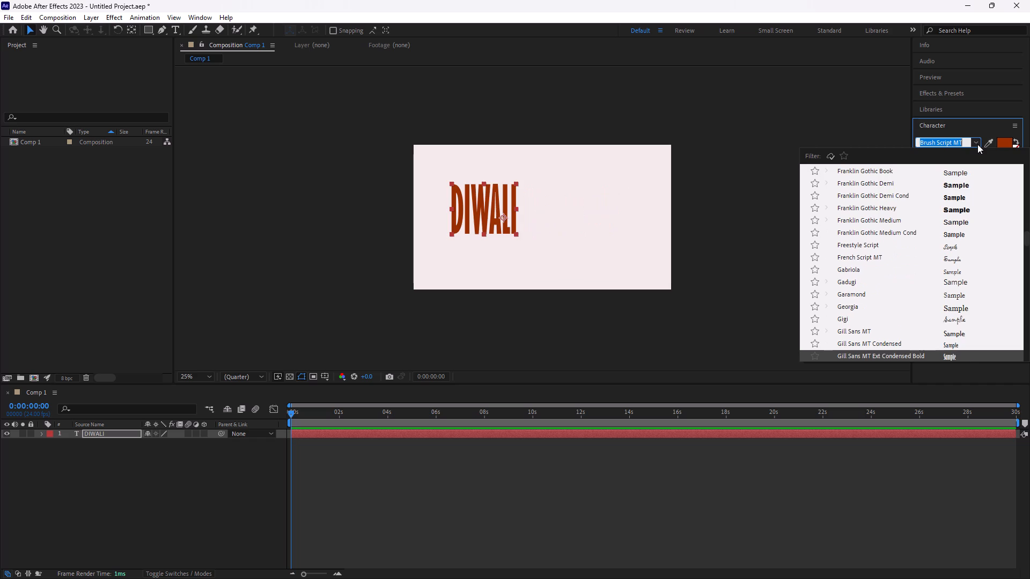
key(Down)
key(Down)
key(Down)
key(Down)
key(Down)
key(Down)
key(Down)
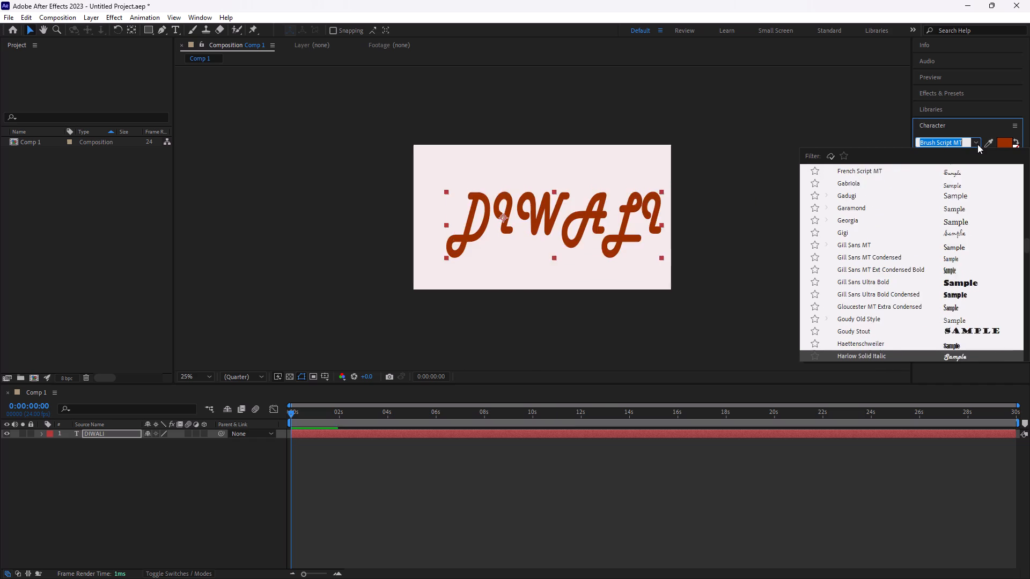
key(Down)
key(Down)
key(Down)
key(Down)
key(Down)
key(Down)
key(Down)
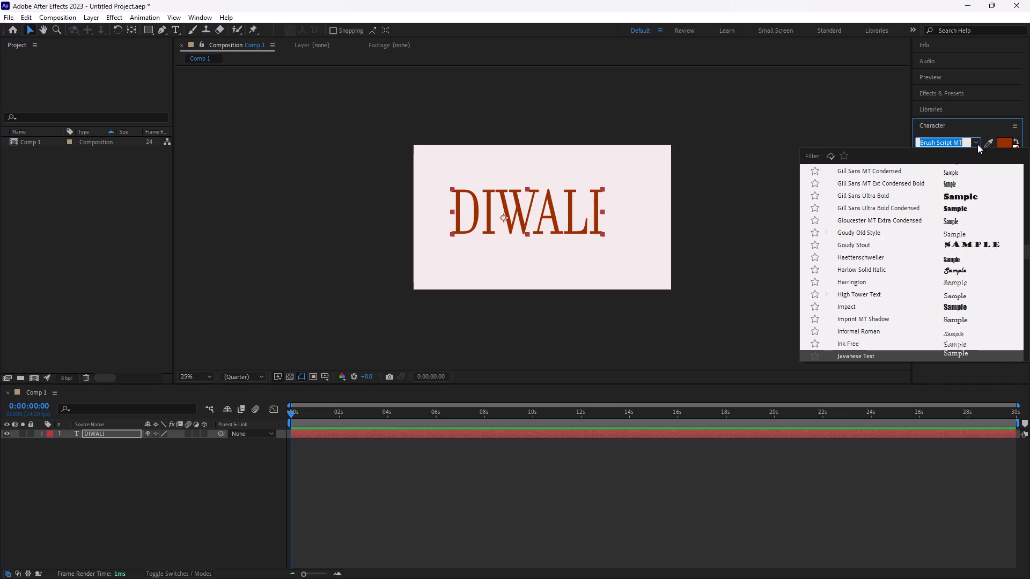
key(Down)
key(Down)
key(Down)
key(Down)
key(Down)
key(Down)
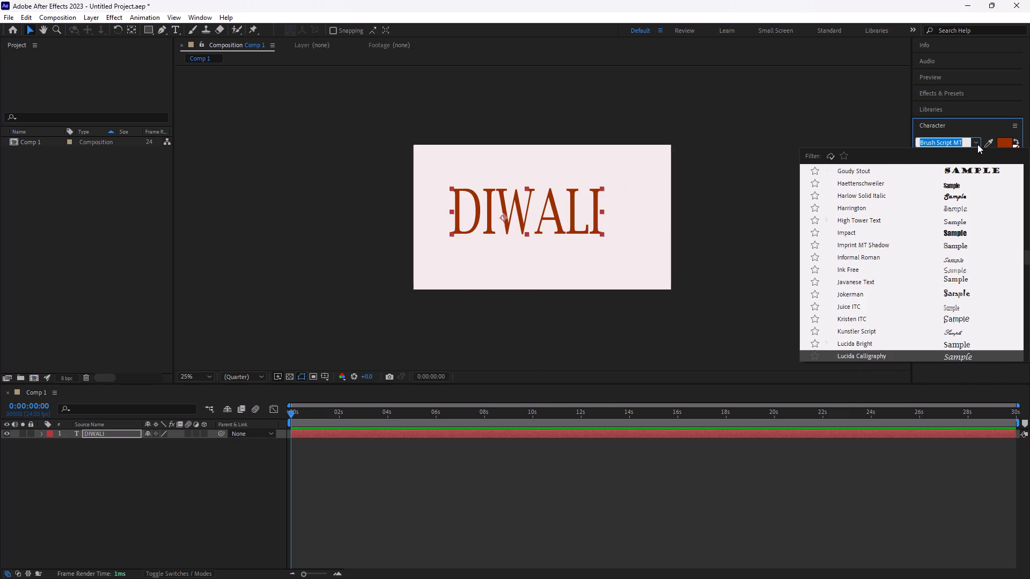
Preview the DIWALI layer in the alphabetically listed fonts, going from Lucida Console to Niagara Solid.
key(Down)
key(Down)
key(Down)
key(Down)
key(Down)
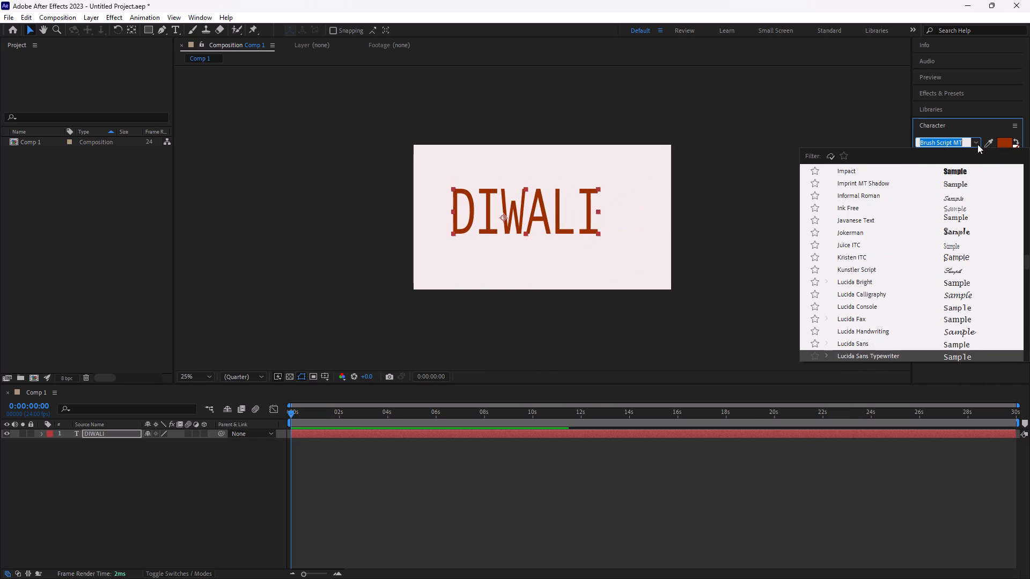
key(Down)
key(Down)
key(Down)
key(Down)
key(Down)
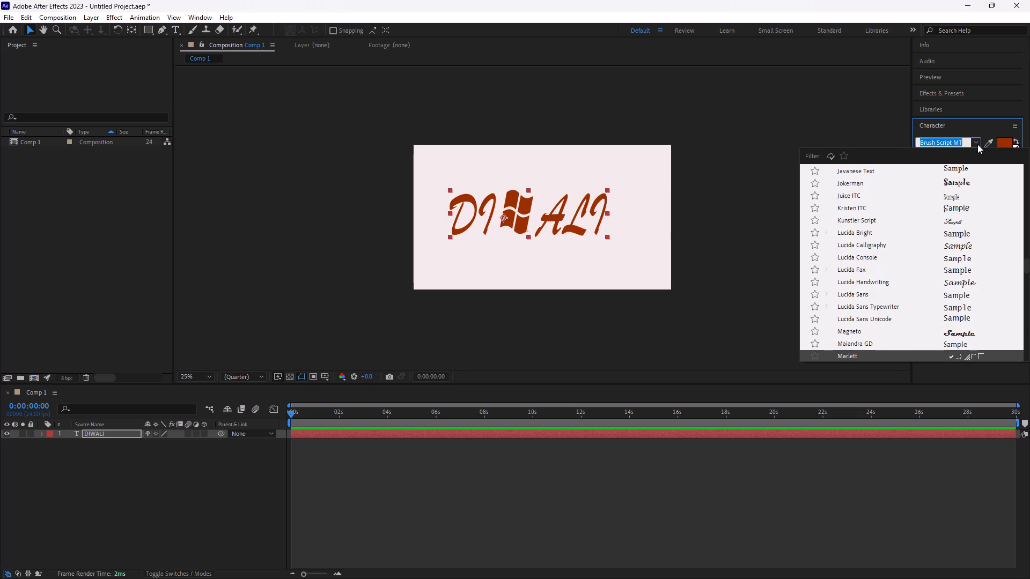
key(Down)
key(Down)
key(Down)
key(Down)
key(Down)
key(Down)
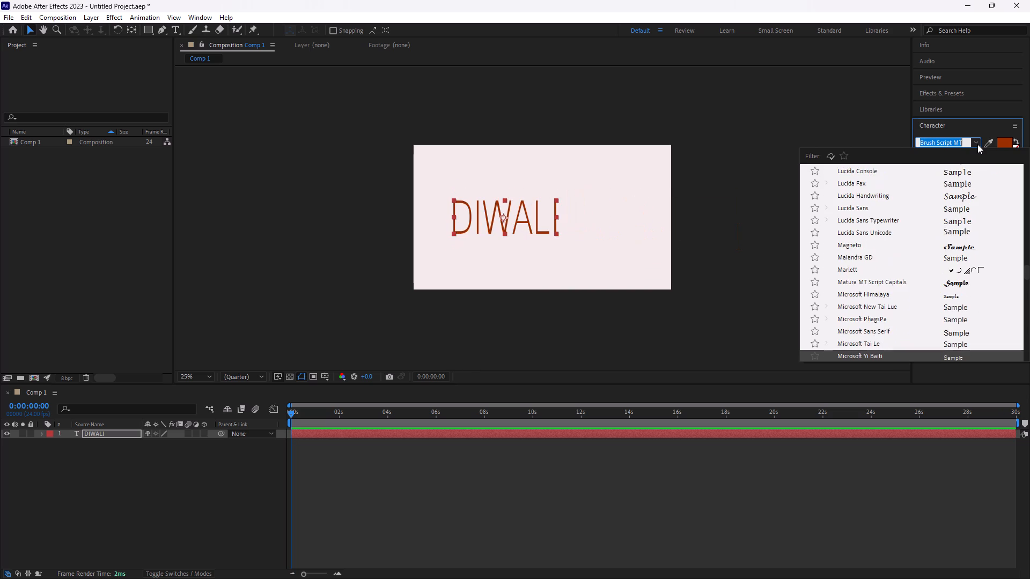
key(Down)
key(Down)
key(Down)
key(Down)
key(Down)
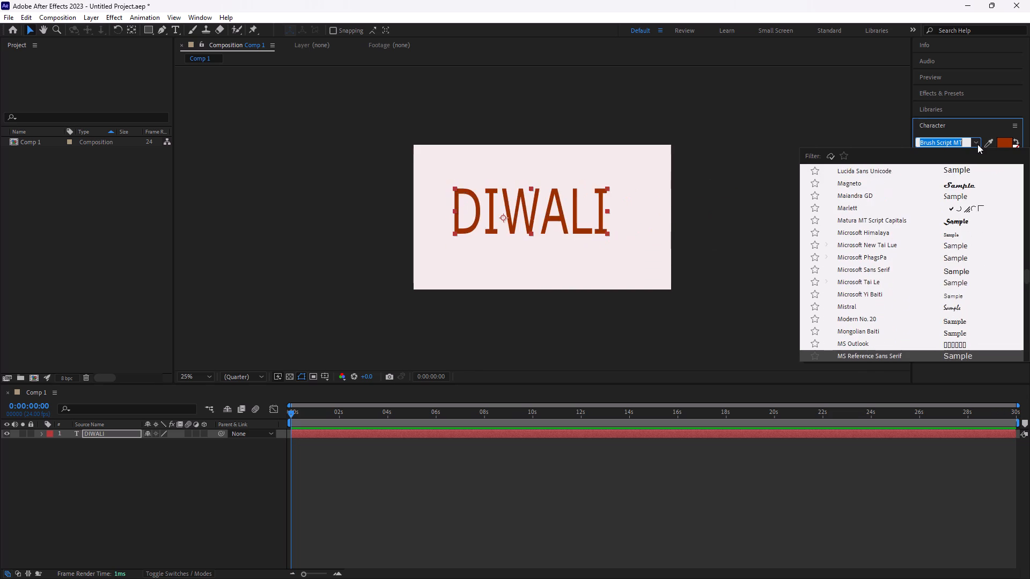
key(Down)
key(Down)
key(Down)
key(Down)
key(Down)
key(Down)
key(Down)
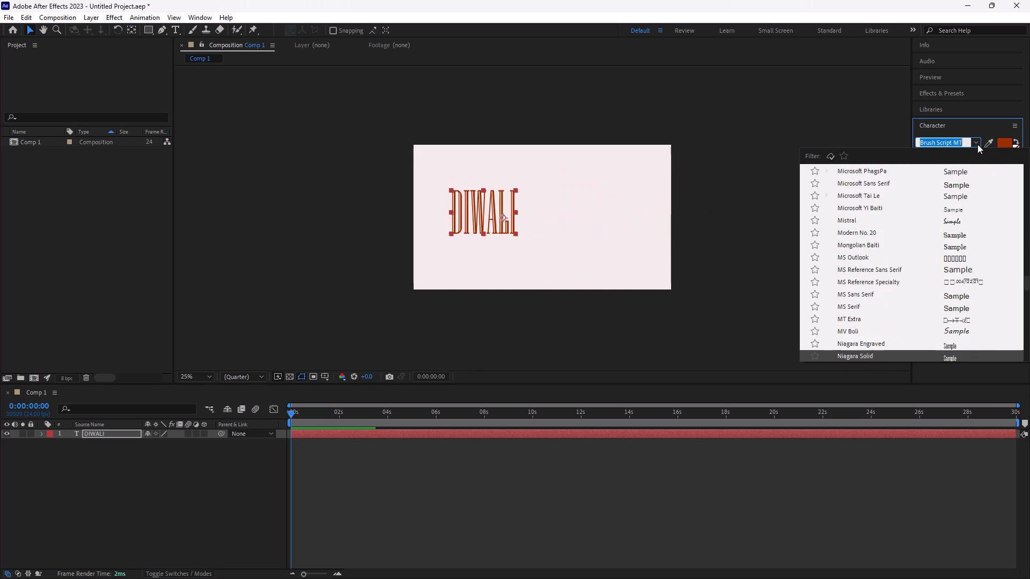
Preview the DIWALI layer in the alphabetically listed fonts, going from OCR A Extended to Showcard Gothic.
key(Down)
key(Down)
key(Down)
key(Down)
key(Down)
key(Down)
key(Down)
key(Down)
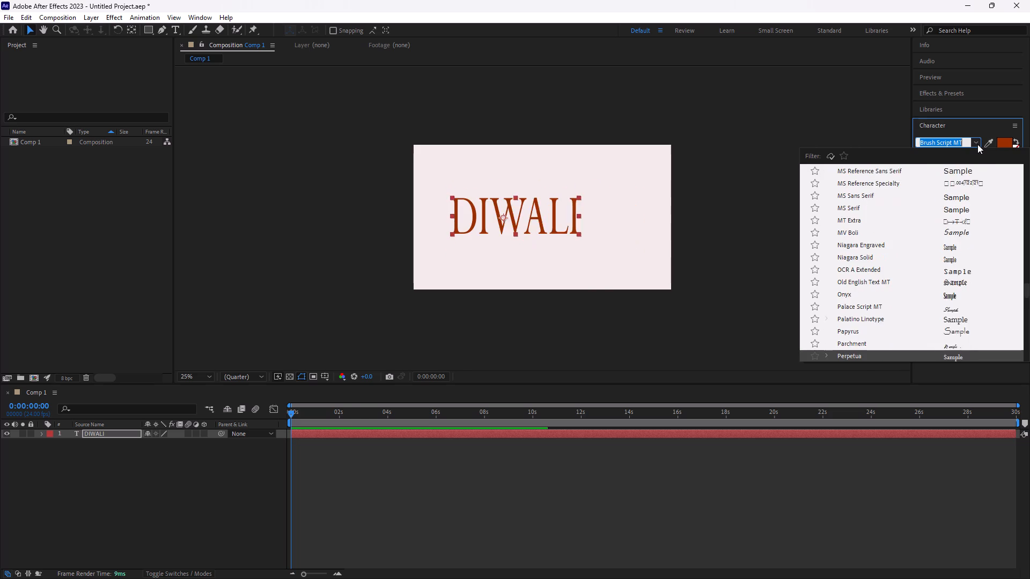
key(Down)
key(Down)
key(Down)
key(Down)
key(Down)
key(Down)
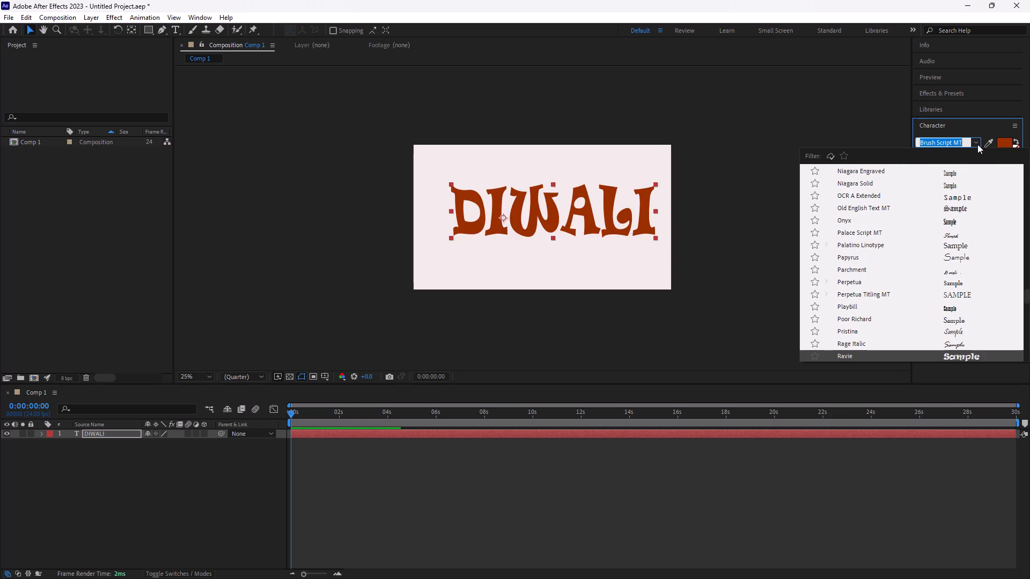
key(Down)
key(Down)
key(Down)
key(Down)
key(Down)
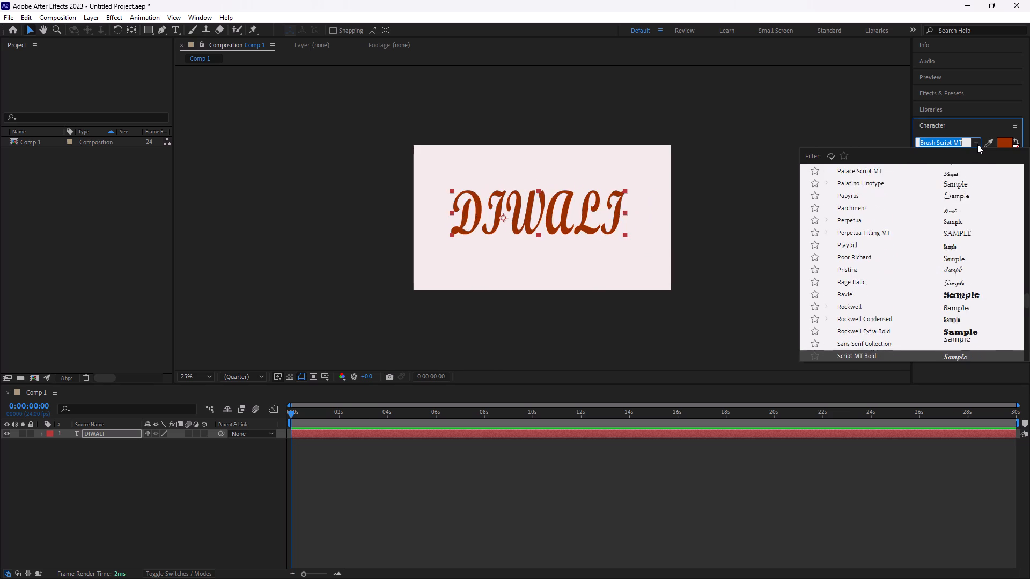
key(Down)
key(Down)
key(Down)
key(Down)
key(Down)
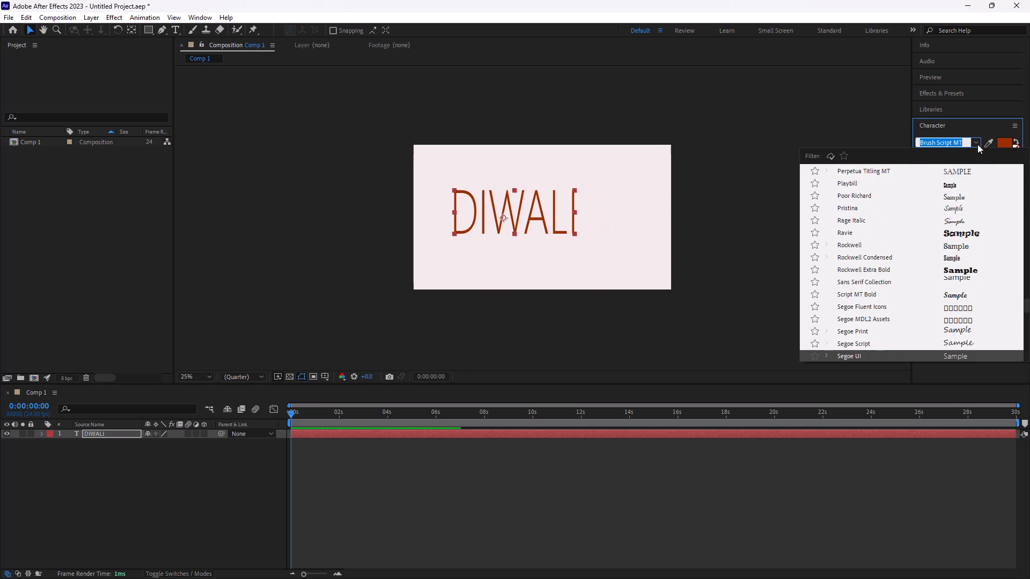
key(Down)
key(Down)
key(Down)
key(Down)
key(Down)
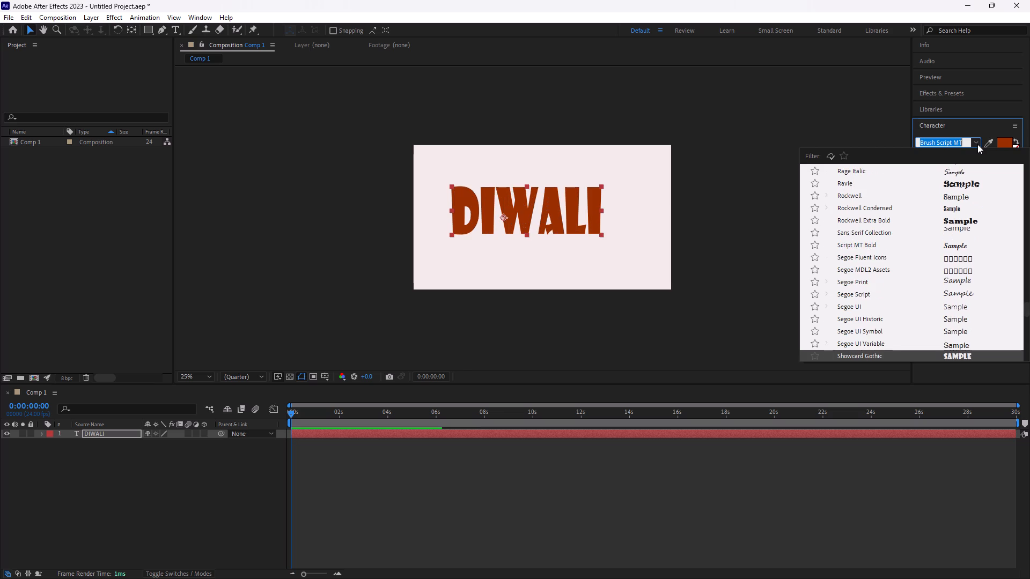
Preview the DIWALI layer in the remaining alphabetically listed Latin and symbol fonts, going from Sitka to Wingdings 3.
key(Down)
key(Down)
key(Down)
key(Down)
key(Down)
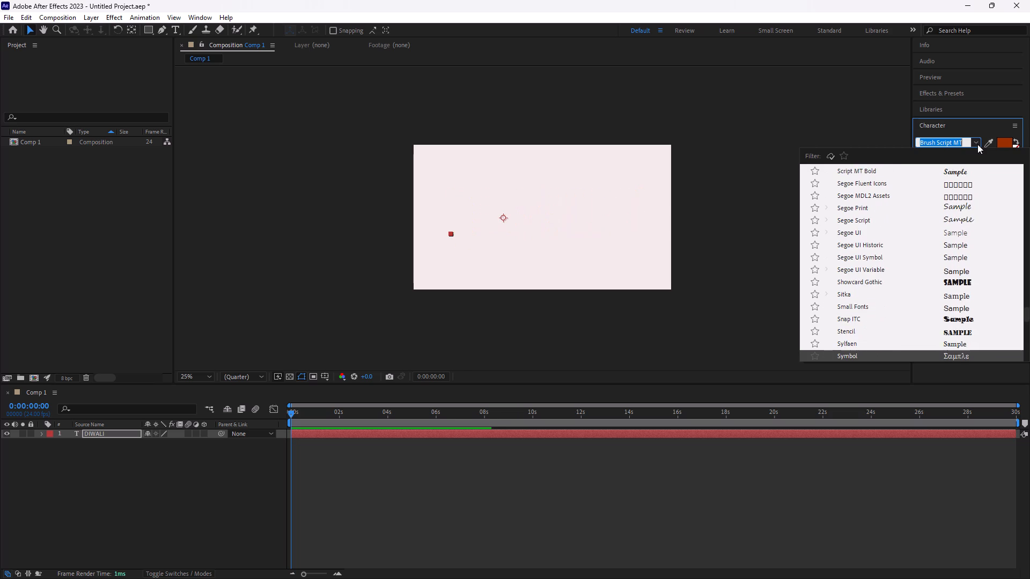
key(Down)
key(Down)
key(Down)
key(Down)
key(Down)
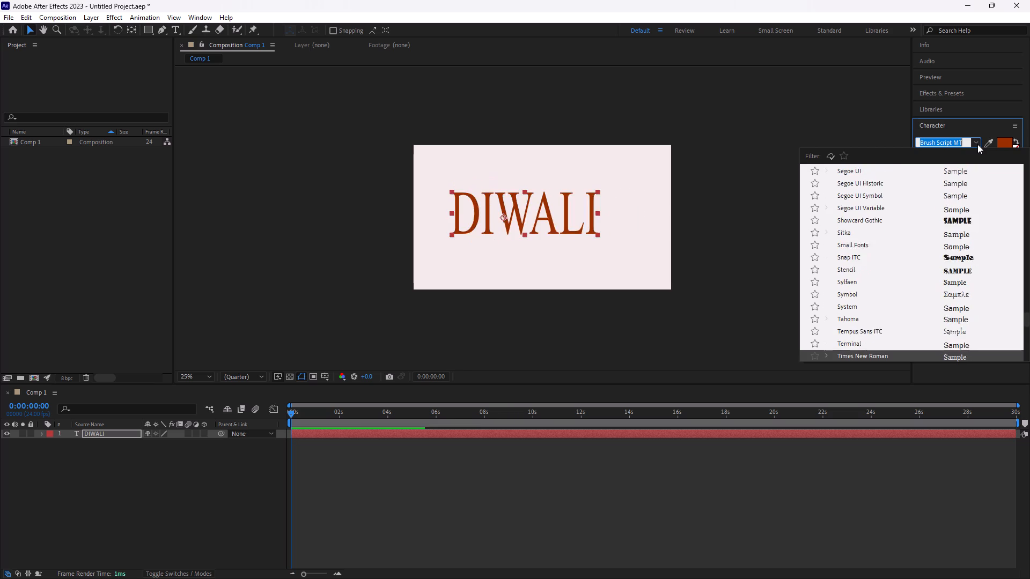
key(Down)
key(Down)
key(Down)
key(Down)
key(Down)
key(Down)
key(Down)
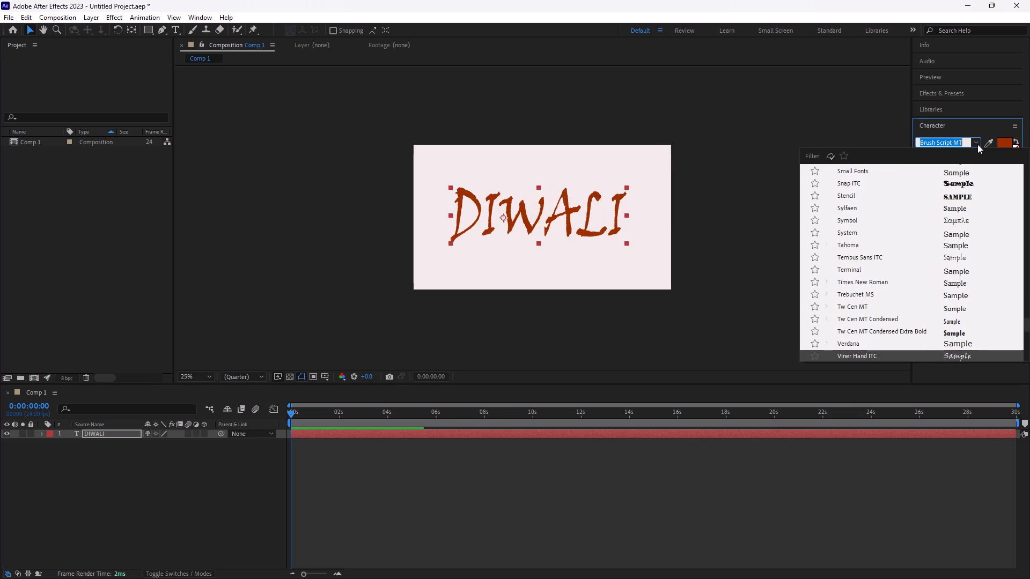
key(Down)
key(Down)
key(Up)
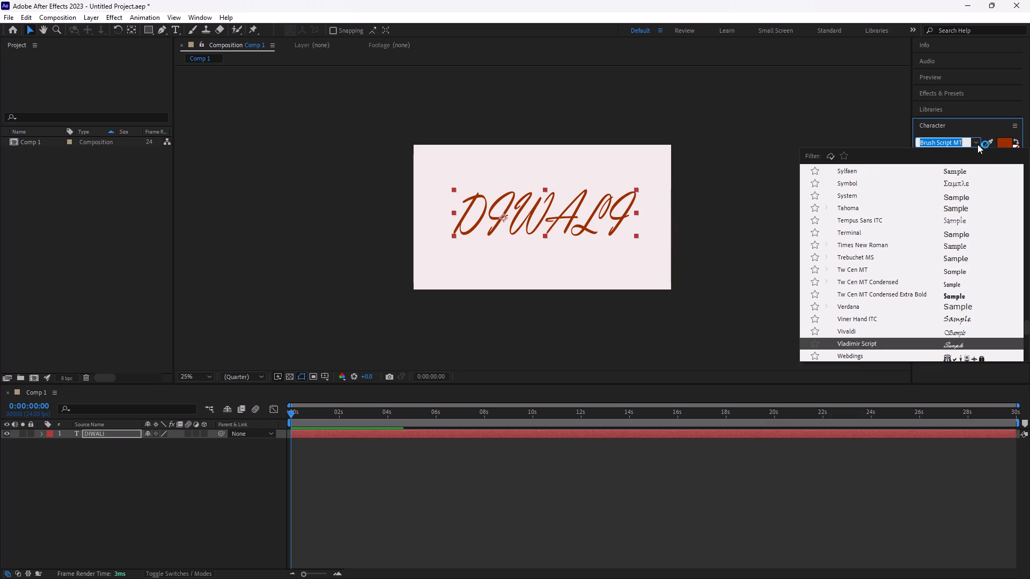
key(Down)
key(Down)
key(Down)
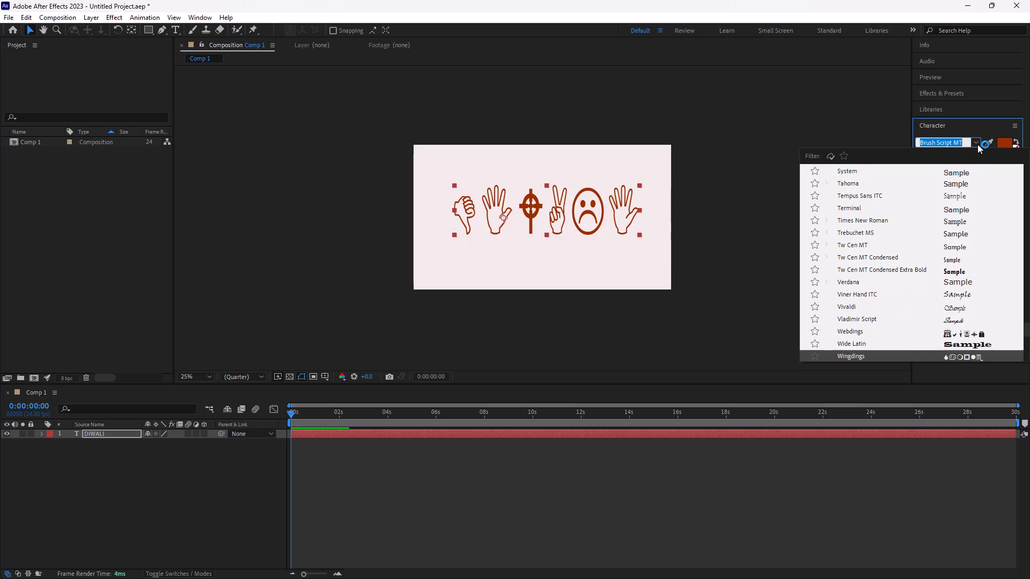
key(Down)
key(Down)
Preview the DIWALI layer in the Asian and other non-Latin fonts, going from MS PGothic to Segoe UI Emoji.
key(Down)
key(Down)
key(Down)
key(Down)
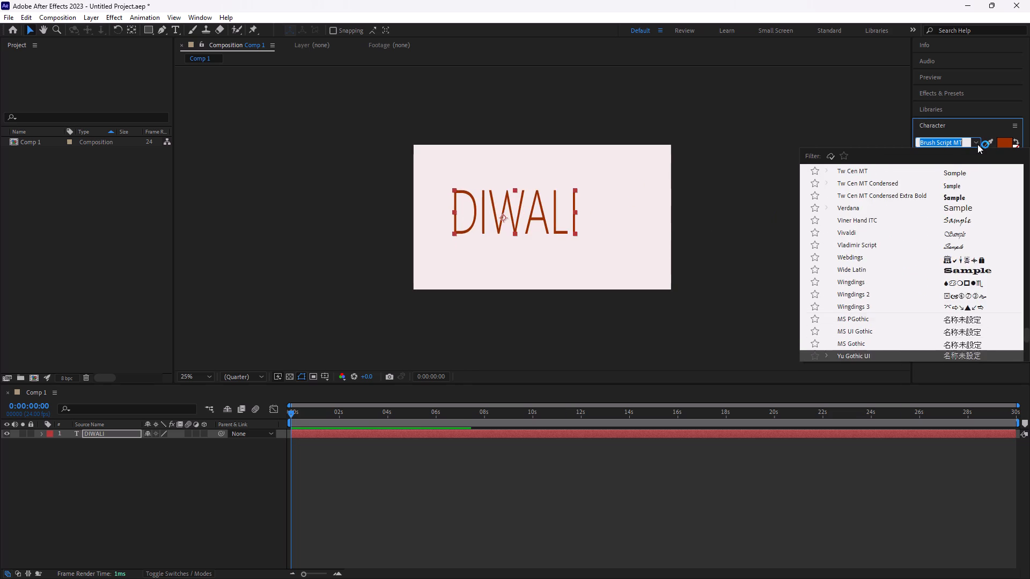
key(Down)
key(Down)
key(Down)
key(Down)
key(Down)
key(Down)
key(Down)
key(Down)
key(Down)
key(Down)
key(Down)
key(Down)
key(Down)
key(Down)
key(Down)
key(Down)
key(Down)
key(Down)
key(Down)
key(Down)
key(Down)
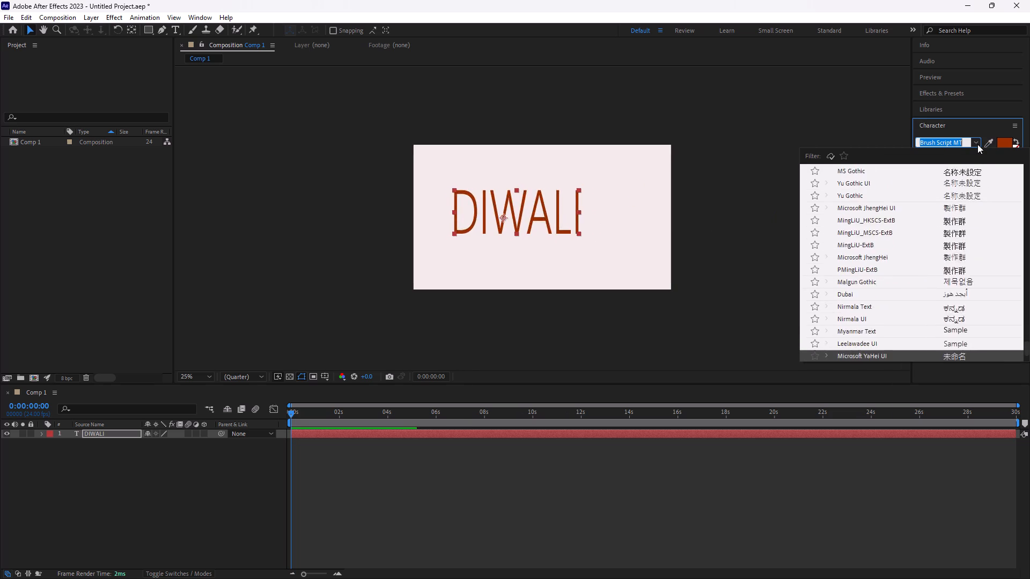
key(Down)
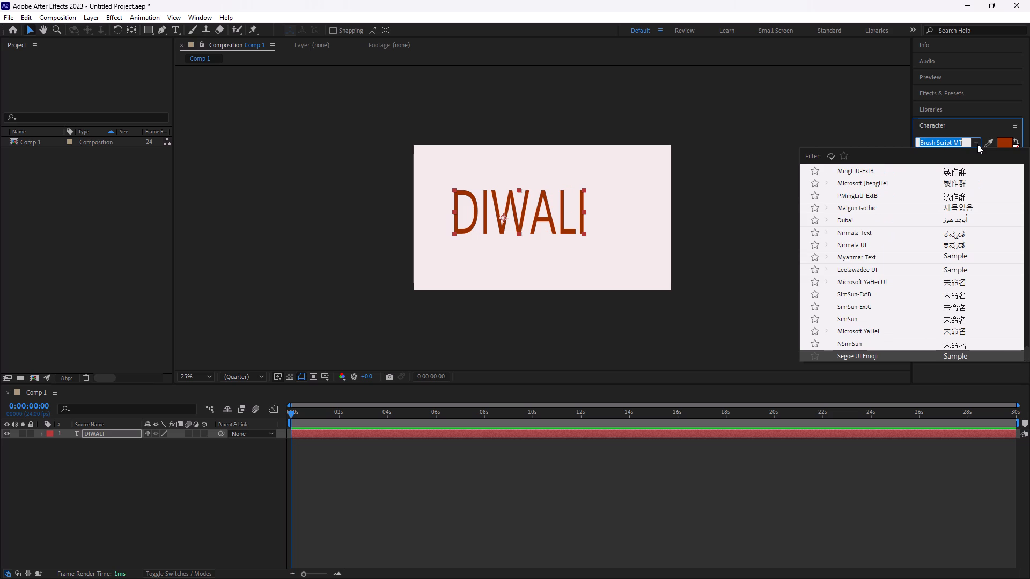
key(Down)
key(Down)
Preview the DIWALI layer in the listed fonts in reverse order, going from Segoe UI Emoji back to Playbill.
key(Up)
key(Up)
key(Up)
key(Up)
key(Up)
key(Up)
key(Up)
key(Up)
key(Up)
key(Up)
key(Up)
key(Up)
key(Up)
key(Up)
key(Up)
key(Up)
key(Up)
key(Up)
key(Up)
key(Up)
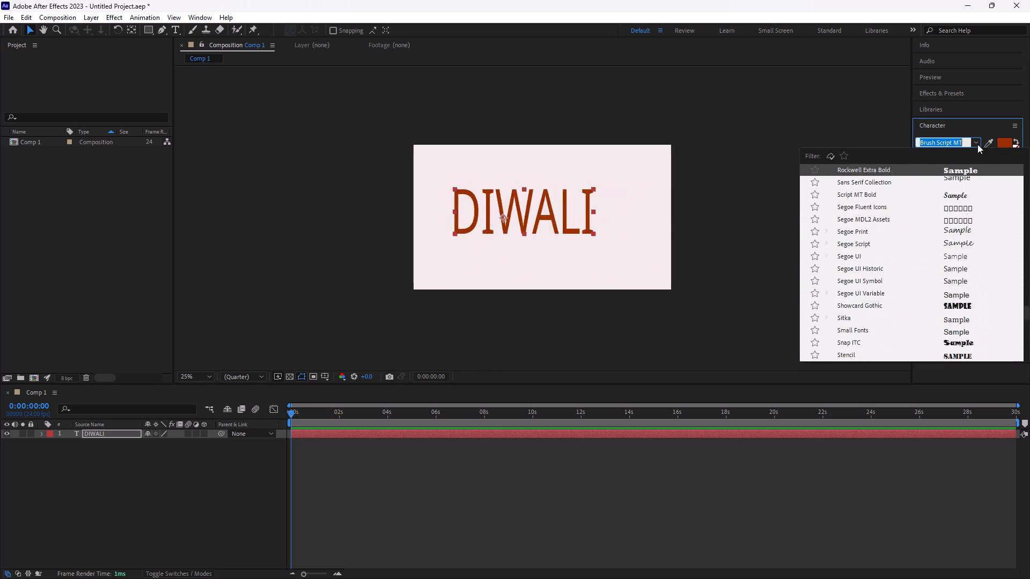
key(Up)
key(Up)
key(Up)
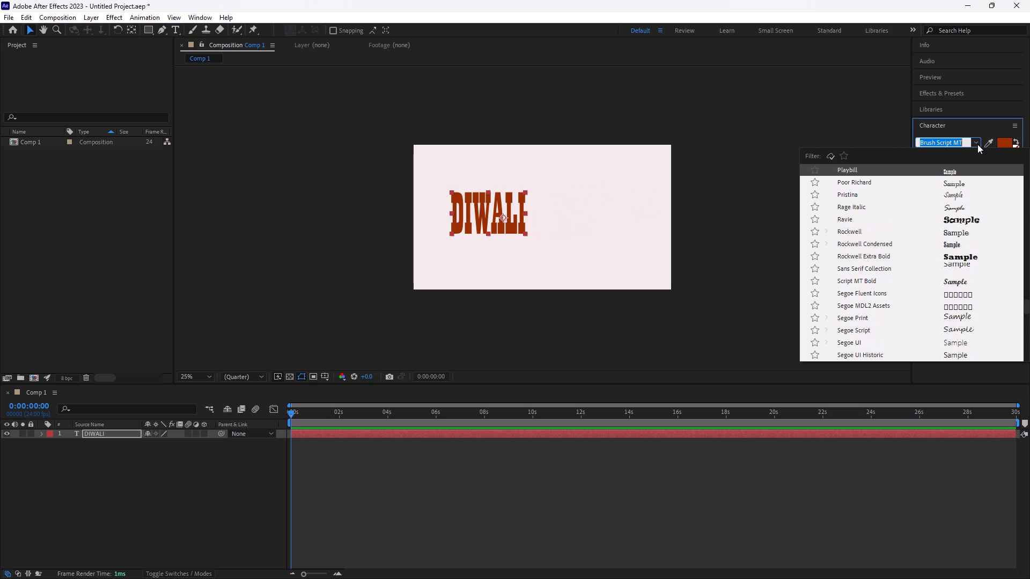
Preview the DIWALI layer in the fonts in reverse alphabetical order, going from Perpetua Titling MT back to Microsoft Himalaya.
key(Up)
key(Up)
key(Up)
key(Up)
key(Up)
key(Up)
key(Up)
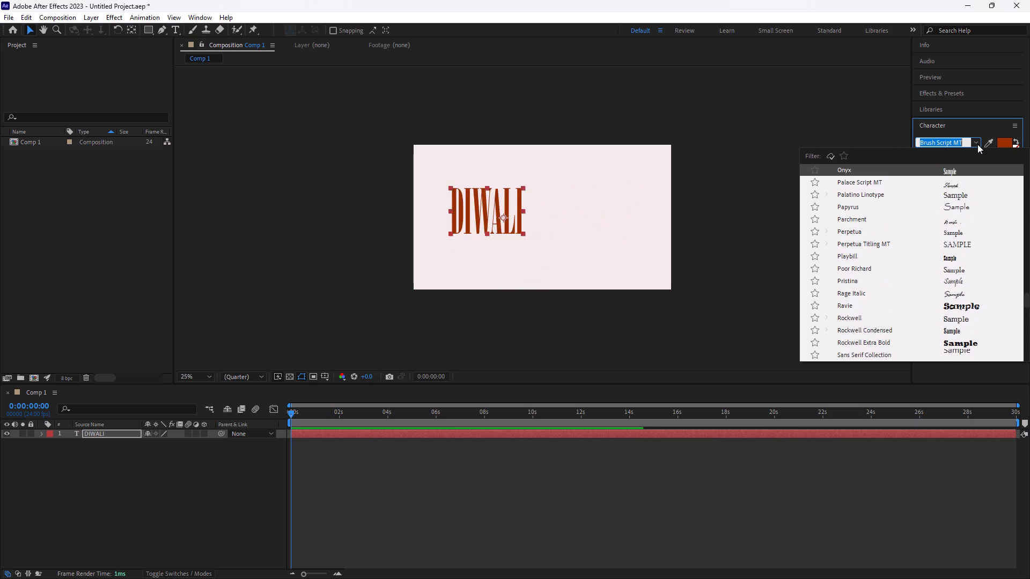
key(Up)
key(Up)
key(Up)
key(Up)
key(Up)
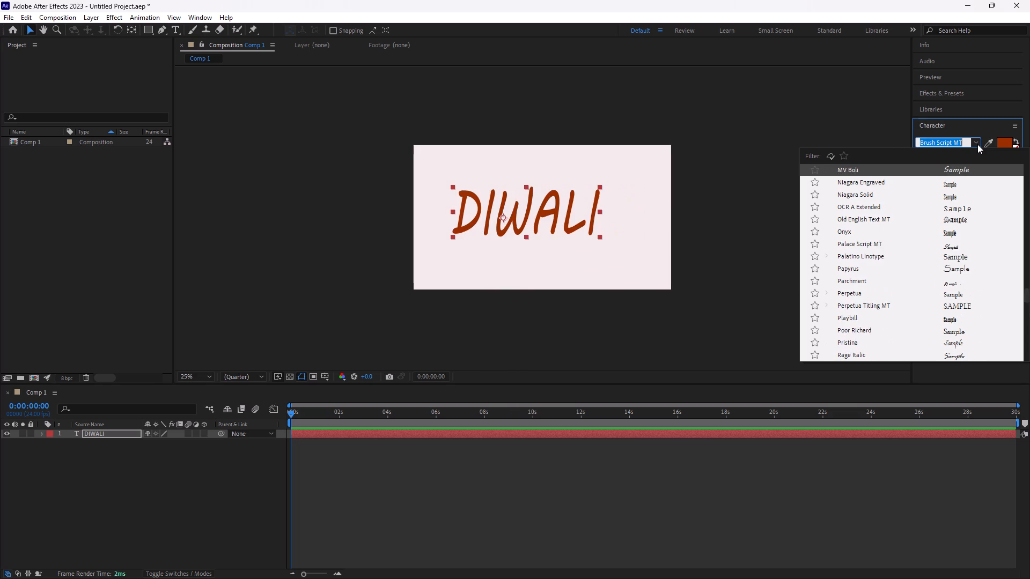
key(Up)
key(Up)
key(Up)
key(Up)
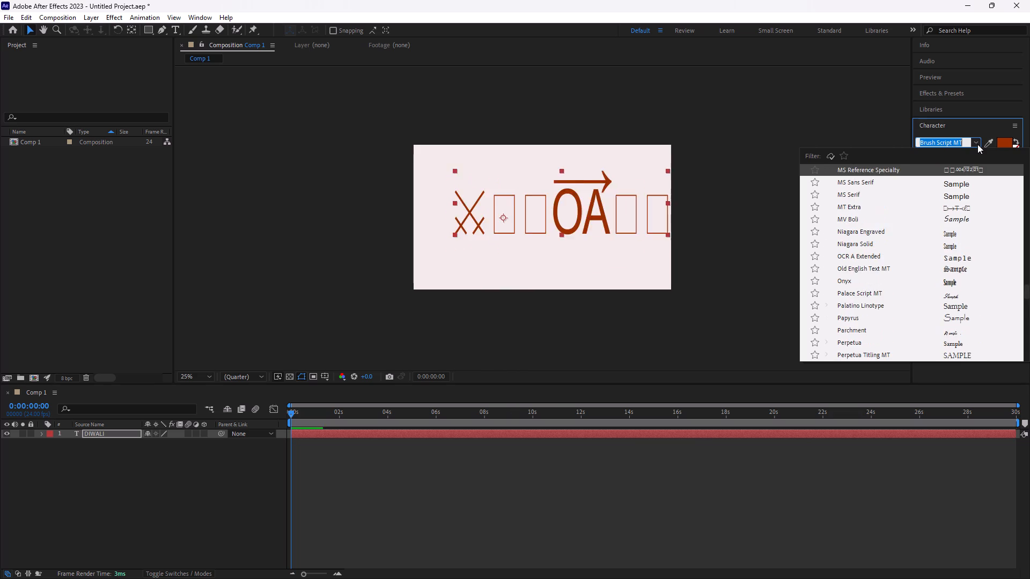
key(Up)
key(Up)
key(Up)
key(Up)
key(Up)
key(Up)
key(Up)
key(Up)
key(Up)
key(Up)
key(Up)
key(Up)
key(Up)
key(Up)
key(Up)
key(Up)
key(Up)
key(Up)
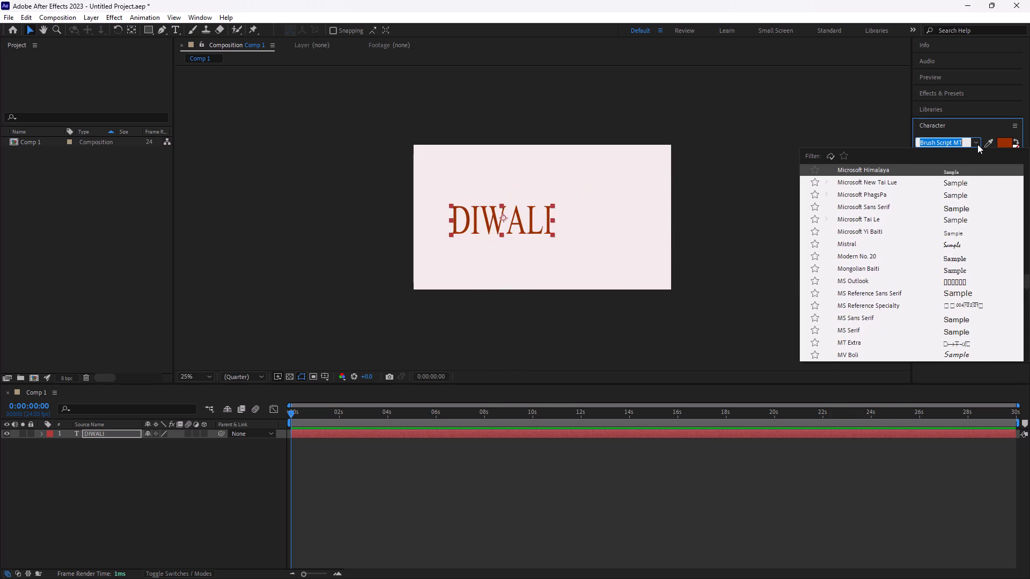
Preview the DIWALI layer in the fonts in reverse alphabetical order, going from Matura MT Script Capitals back to Harlow Solid Italic.
key(Up)
key(Up)
key(Up)
key(Up)
key(Up)
key(Up)
key(Up)
key(Up)
key(Up)
key(Up)
key(Up)
key(Up)
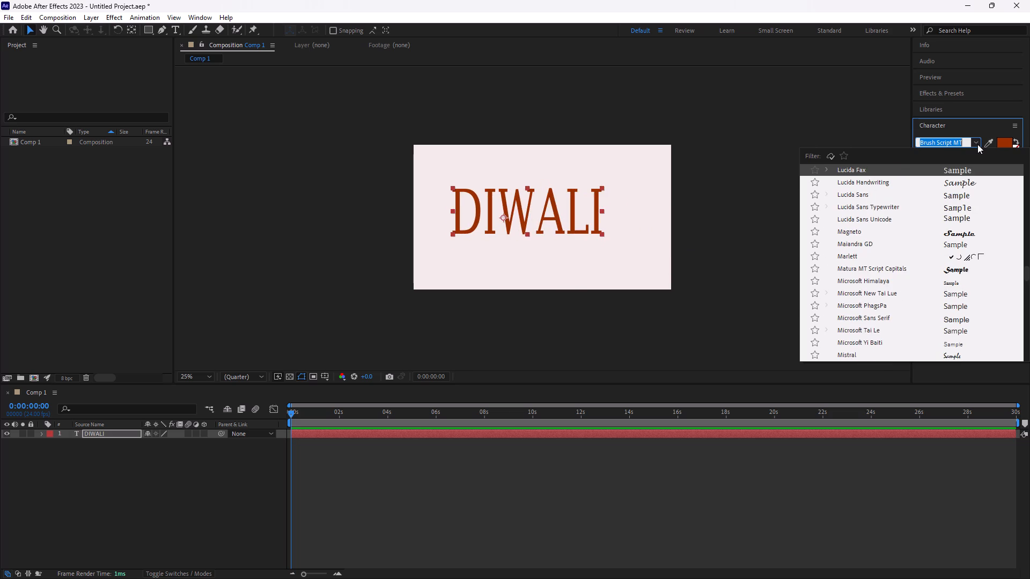
key(Up)
key(Up)
key(Up)
key(Up)
key(Up)
key(Up)
key(Up)
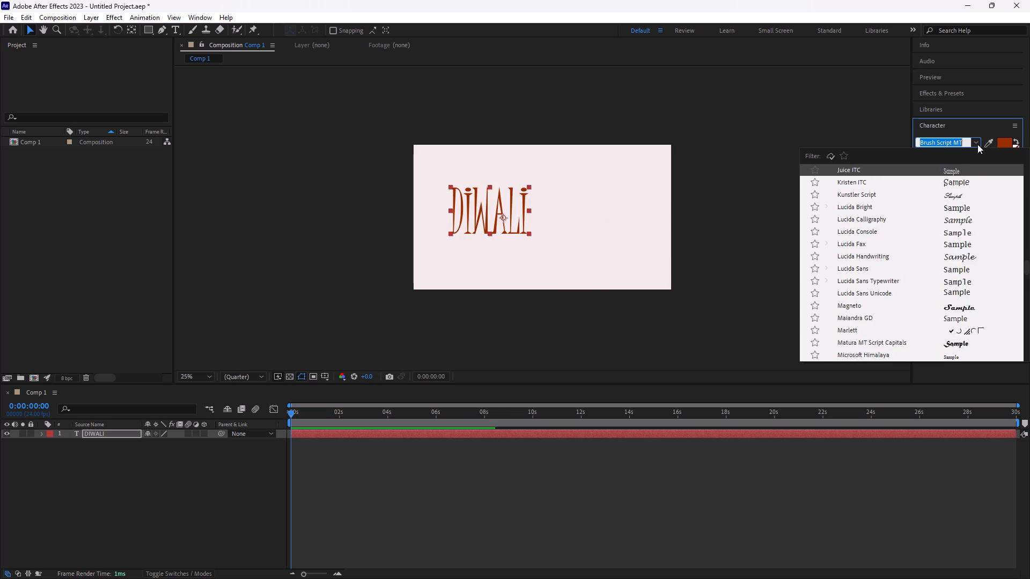
key(Up)
key(Up)
key(Up)
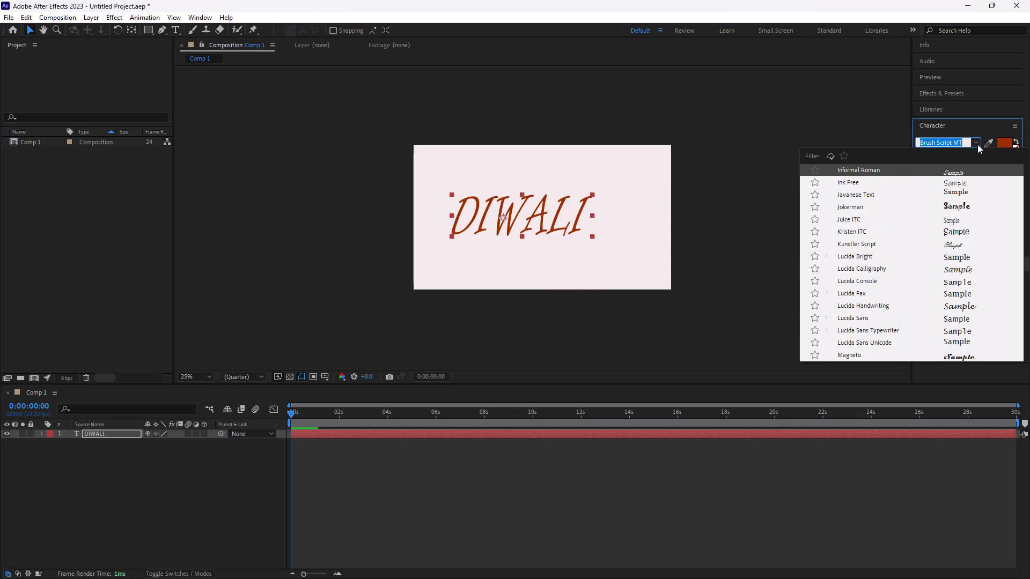
key(Up)
key(Up)
key(Up)
key(Up)
key(Up)
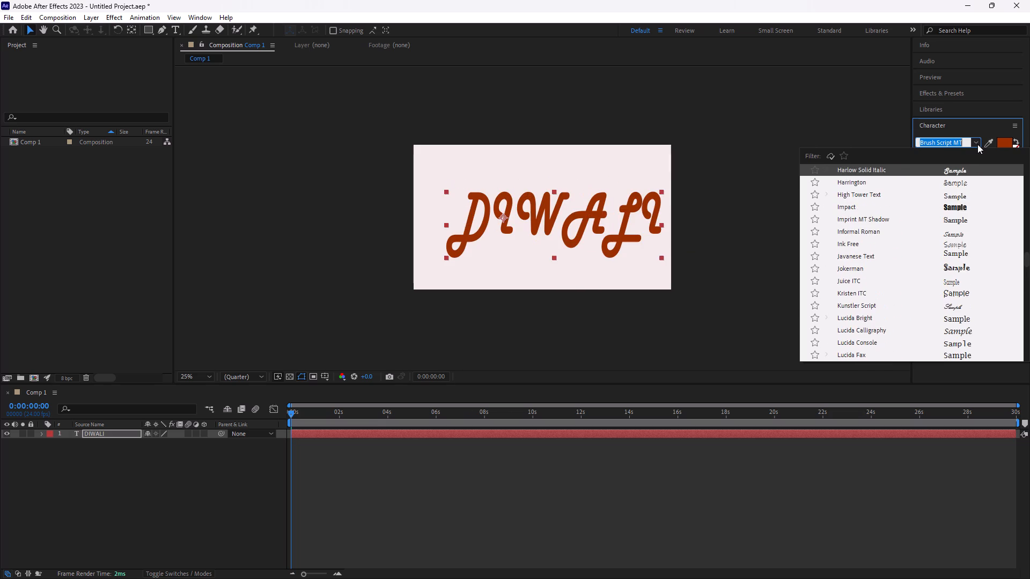
Preview the DIWALI layer in the fonts in reverse alphabetical order, going from Haettenschweiler back to Forte.
key(Up)
key(Up)
key(Up)
key(Up)
key(Up)
key(Up)
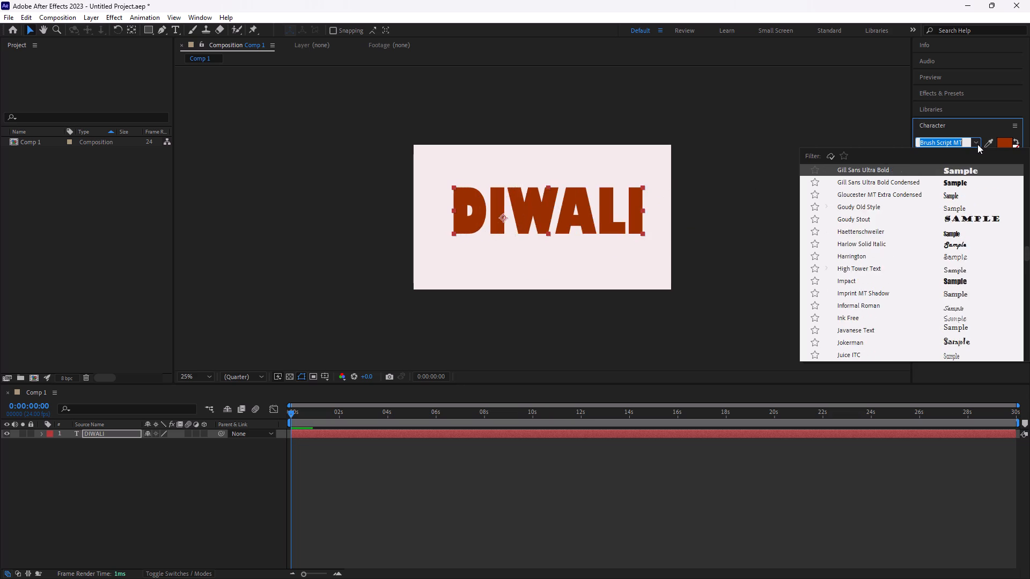
key(Up)
key(Up)
key(Up)
key(Up)
key(Up)
key(Up)
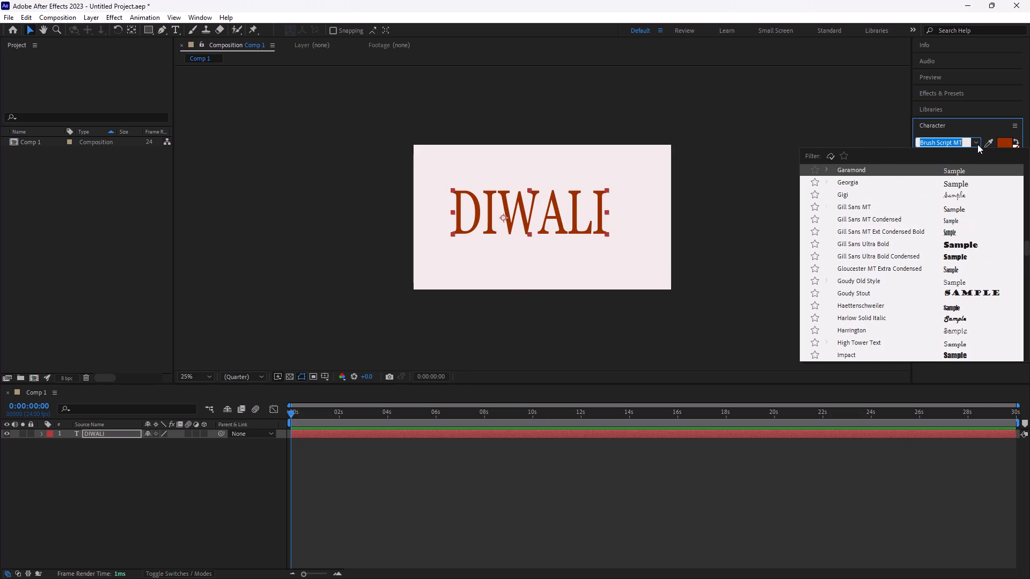
key(Up)
key(Up)
key(Up)
key(Up)
key(Up)
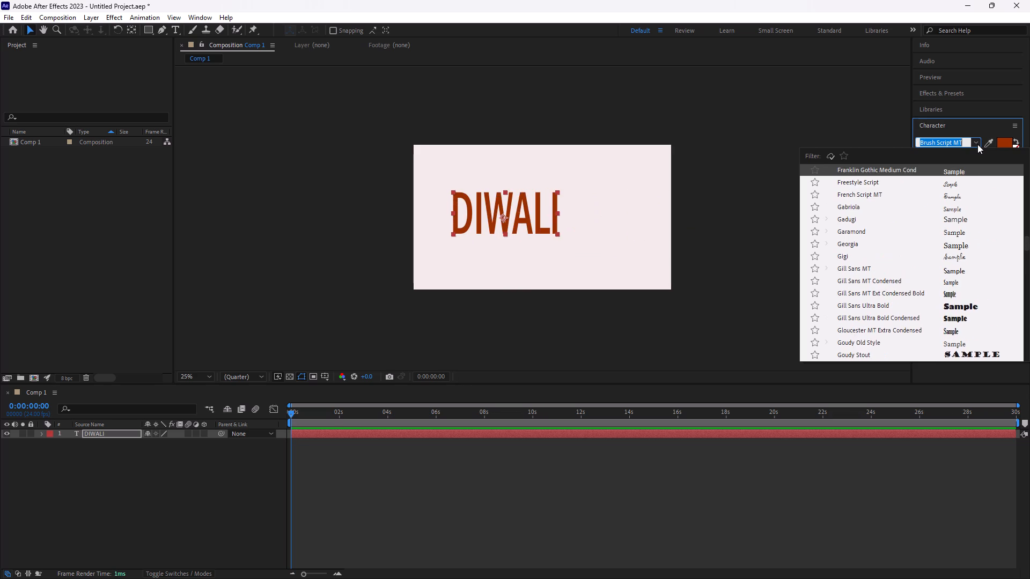
key(Up)
key(Up)
key(Up)
key(Up)
key(Up)
key(Up)
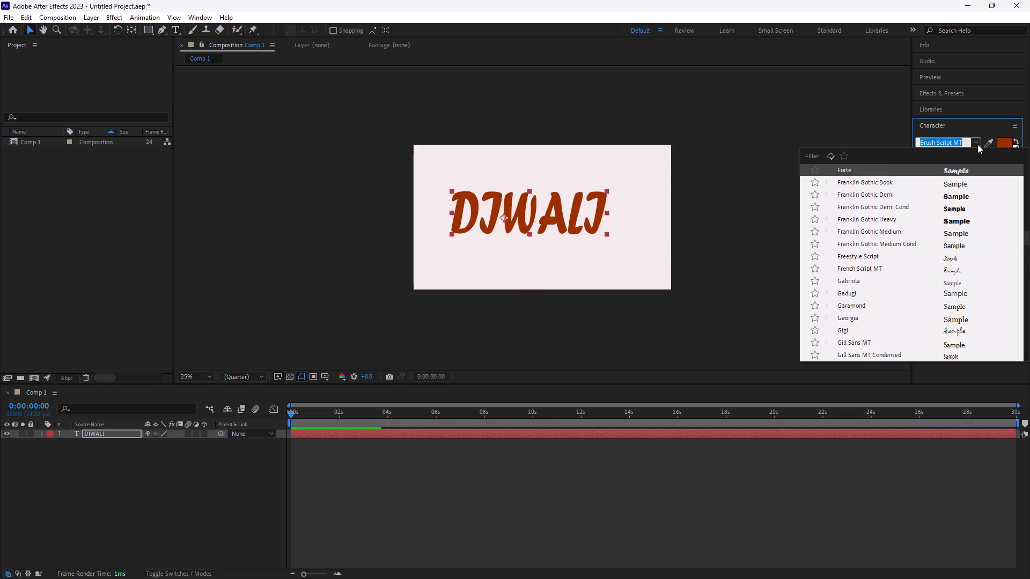
Preview the DIWALI layer in the decorative and serif fonts listed from Footlight MT Light back to Monotype Corsiva.
key(Up)
key(Up)
key(Up)
key(Up)
key(Up)
key(Up)
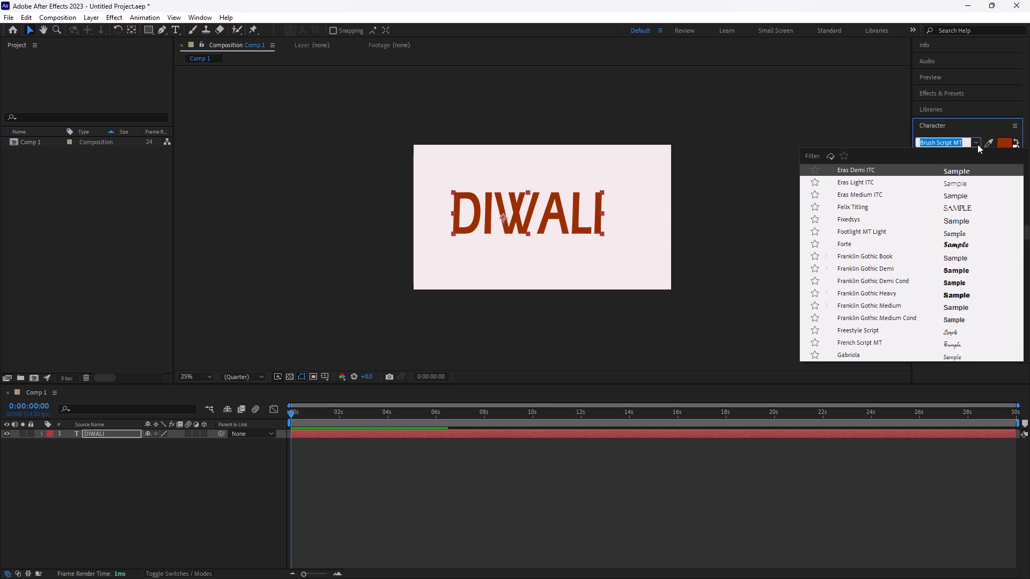
key(Up)
key(Up)
key(Up)
key(Up)
key(Up)
key(Up)
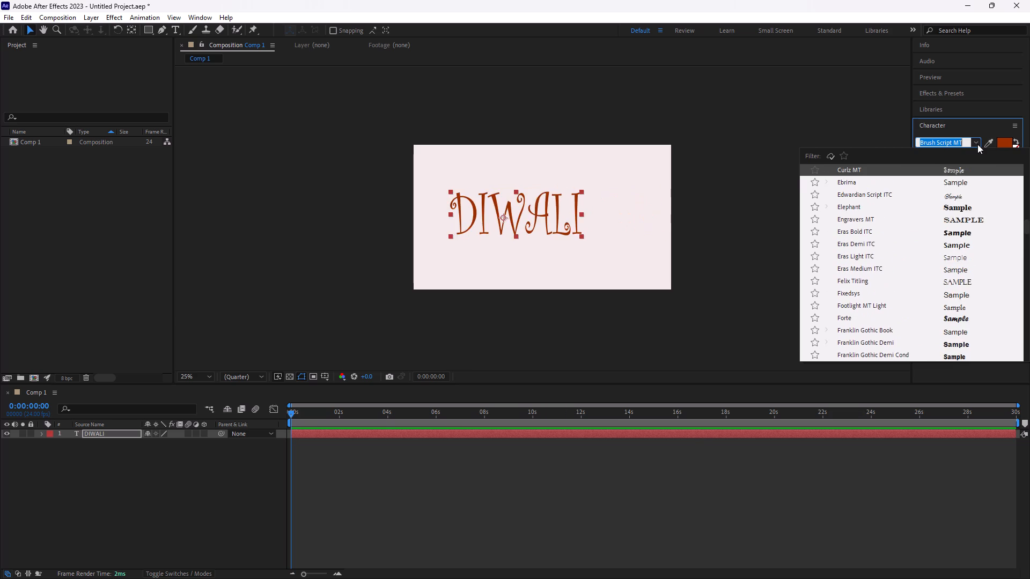
key(Up)
key(Up)
key(Up)
key(Up)
key(Down)
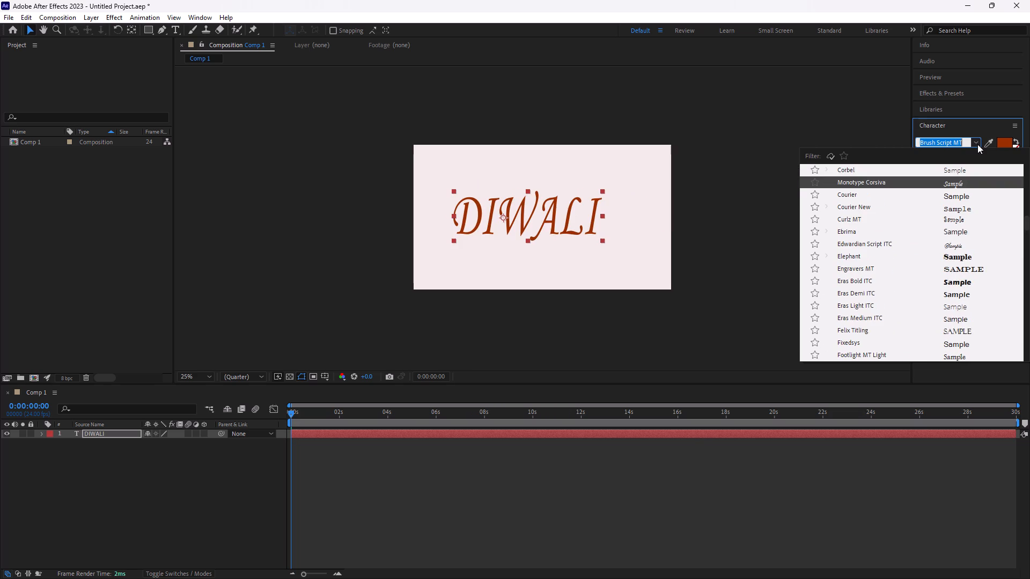
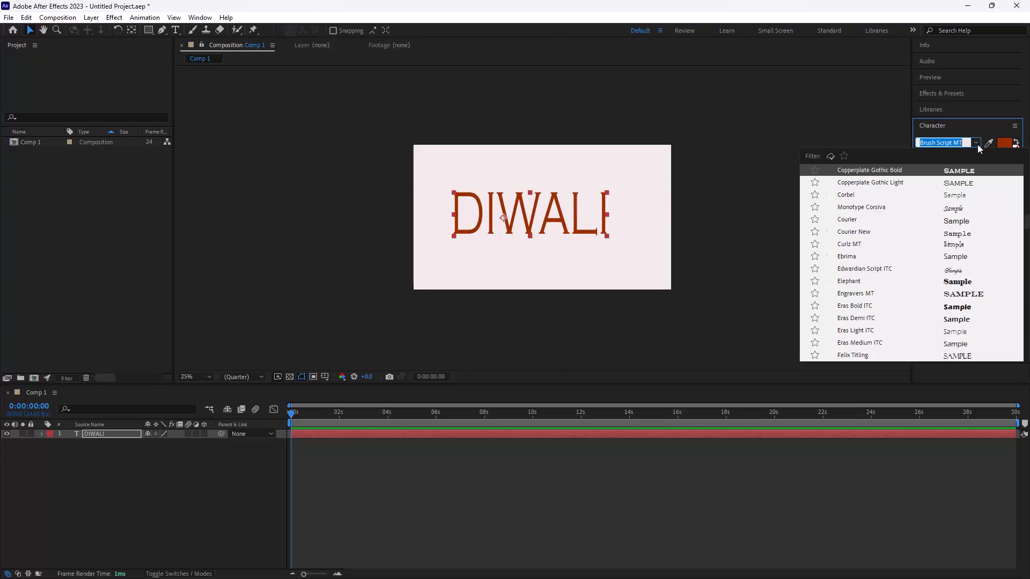
Preview the DIWALI layer in the fonts from Cooper Black back to Chiller and settle on Colonna MT.
key(Up)
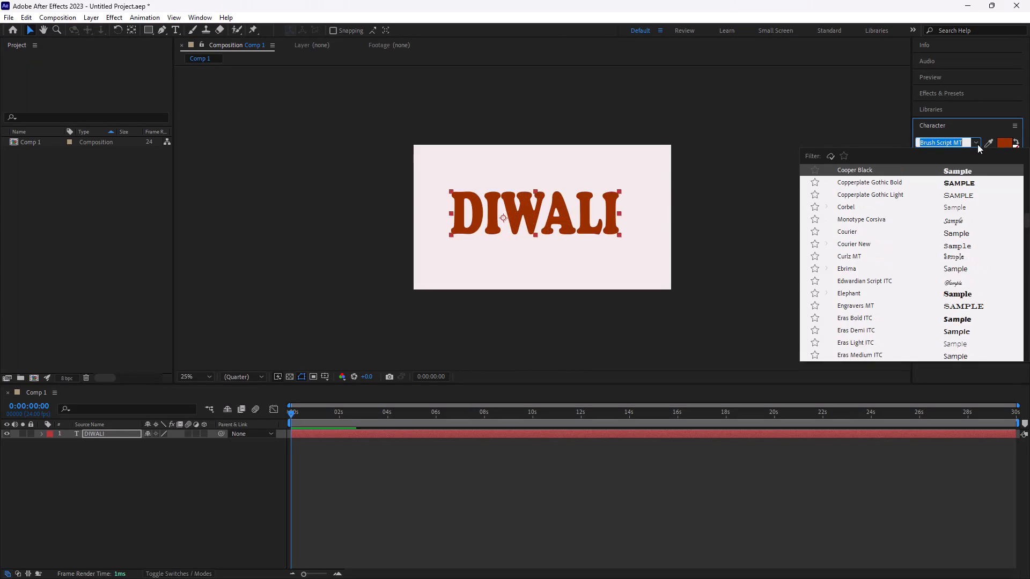
key(Up)
key(Down)
key(Up)
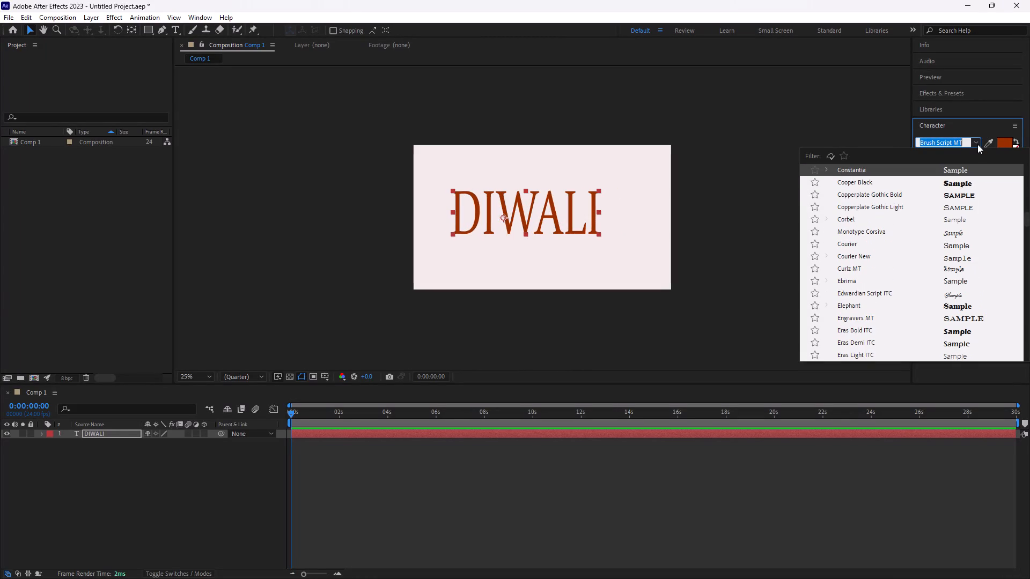
key(Down)
key(Up)
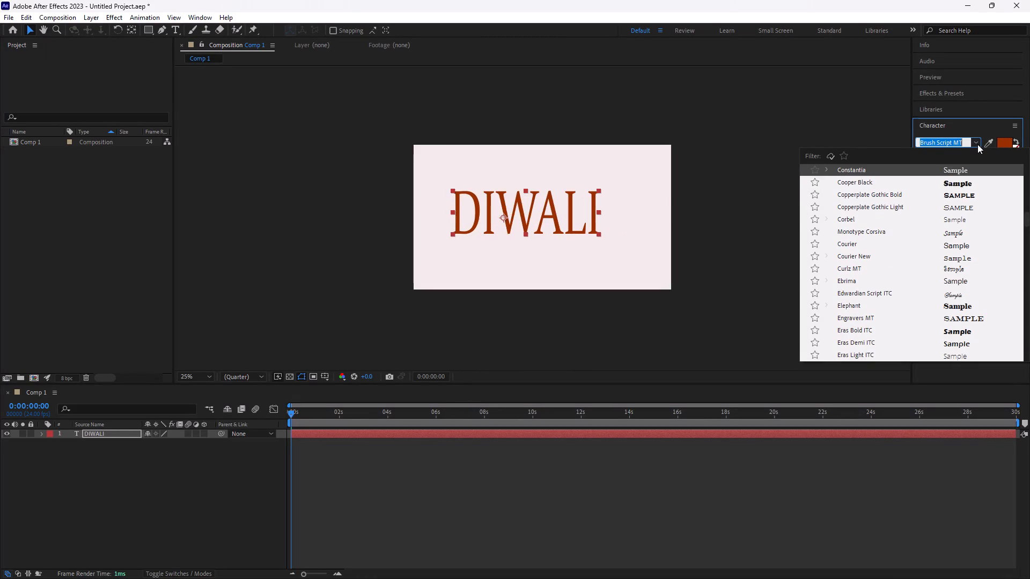
key(Up)
key(Up)
key(Up)
key(Up)
key(Down)
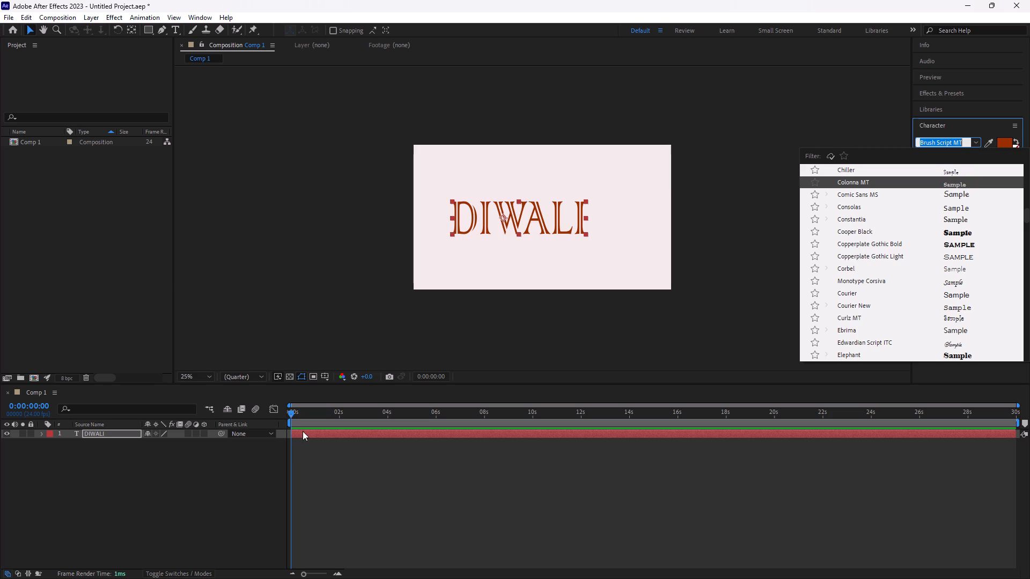
click(201, 503)
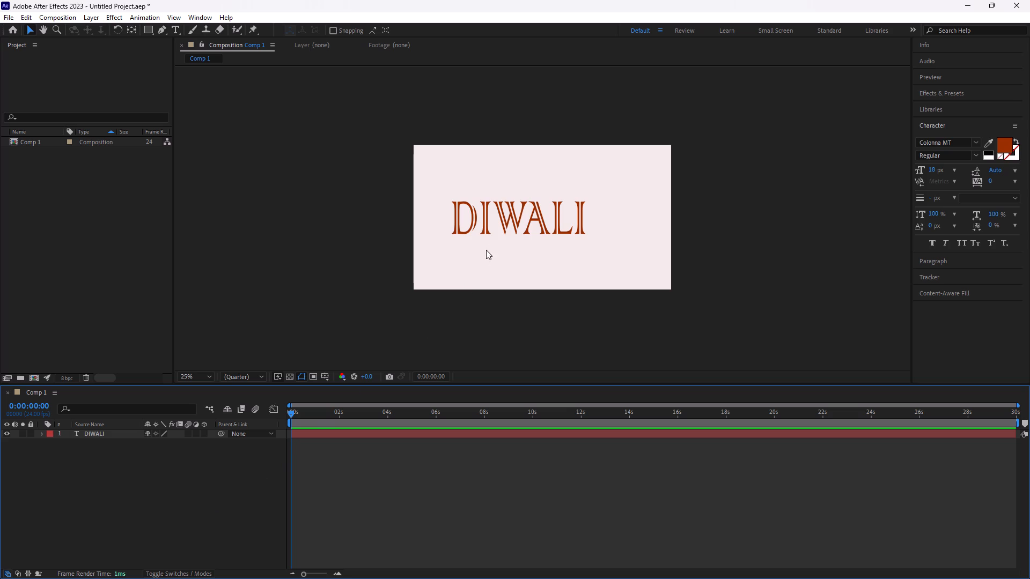
Try several hues for the DIWALI text fill and set its color to dark red 9A0000.
click(497, 231)
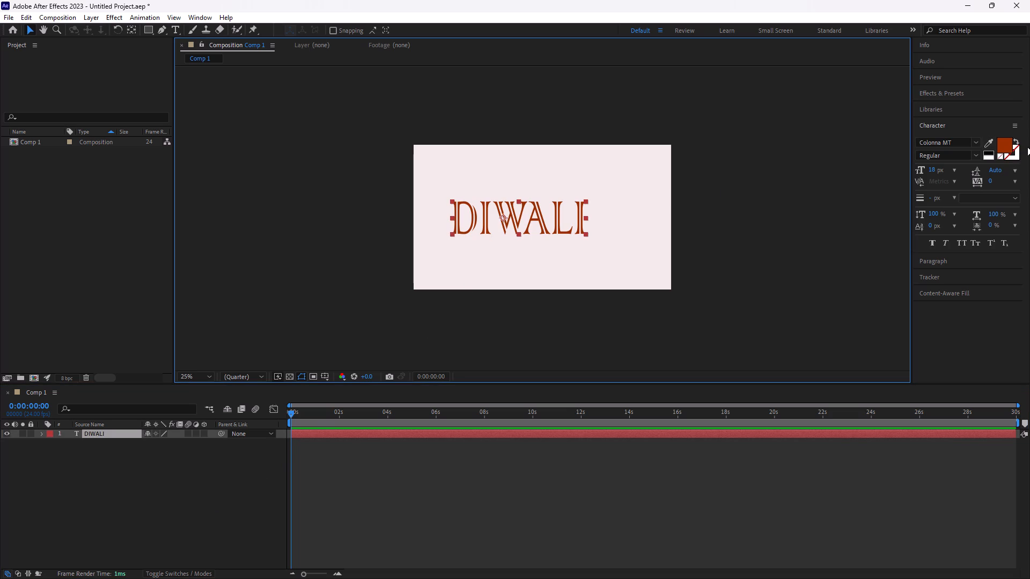
click(1003, 144)
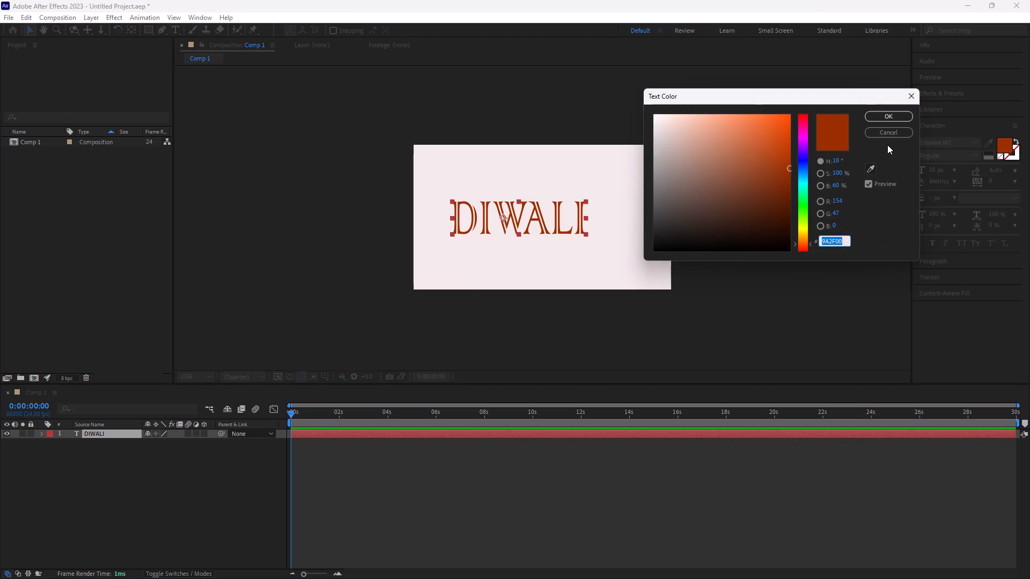
drag(803, 124, 803, 127)
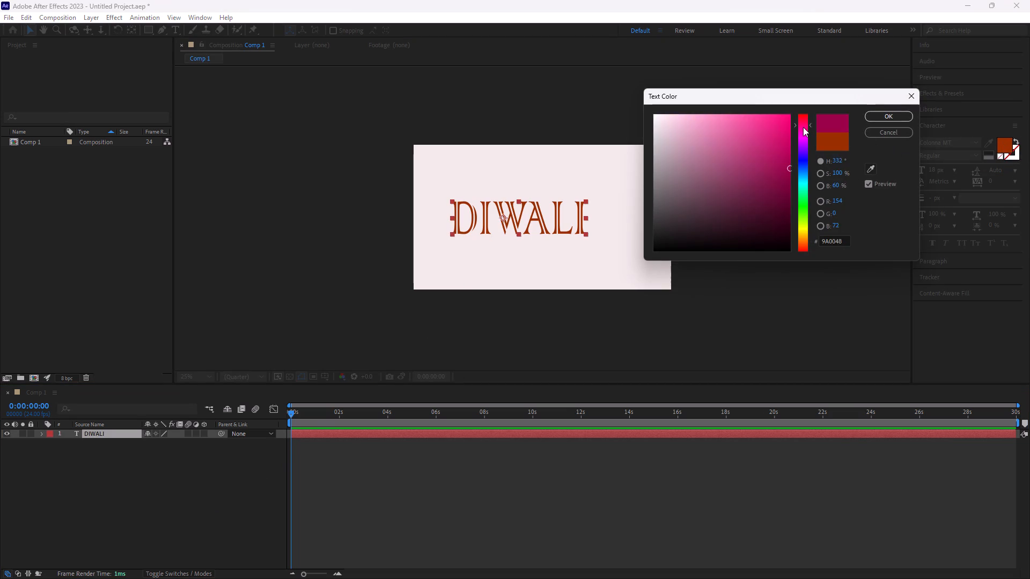
drag(803, 127, 804, 183)
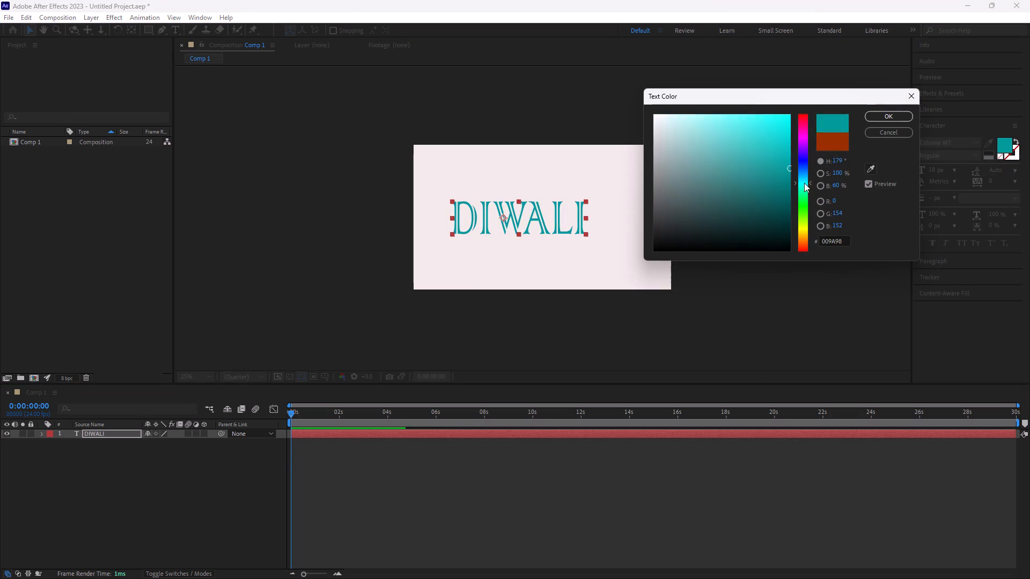
drag(804, 183, 799, 197)
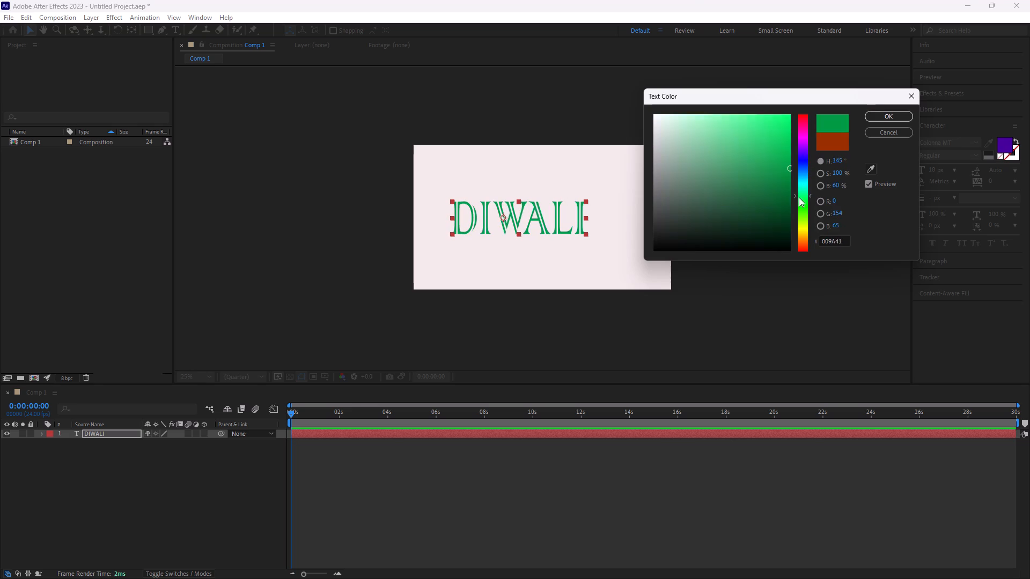
drag(799, 197, 800, 305)
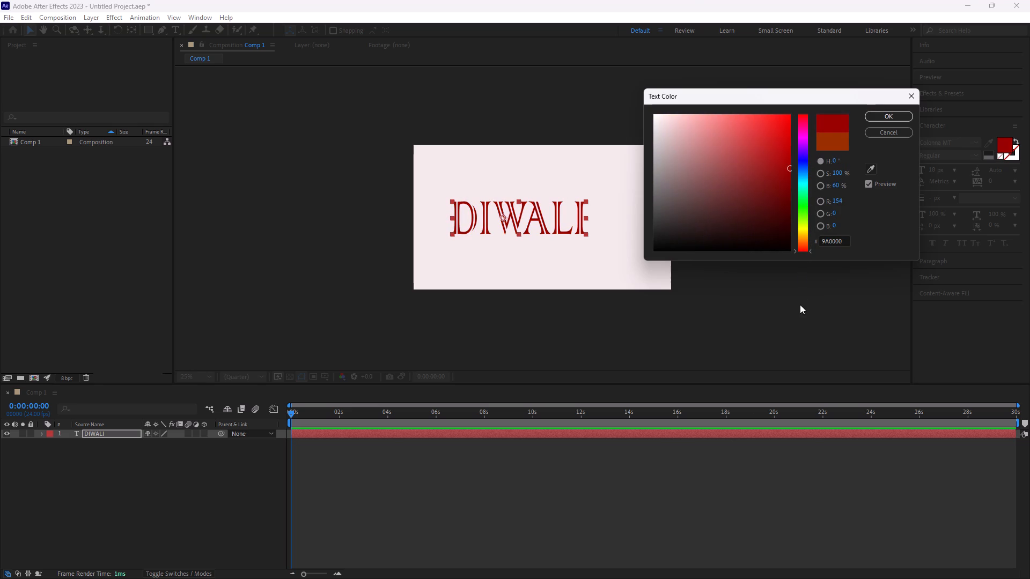
drag(800, 305, 800, 424)
click(587, 313)
drag(878, 115, 869, 112)
click(869, 112)
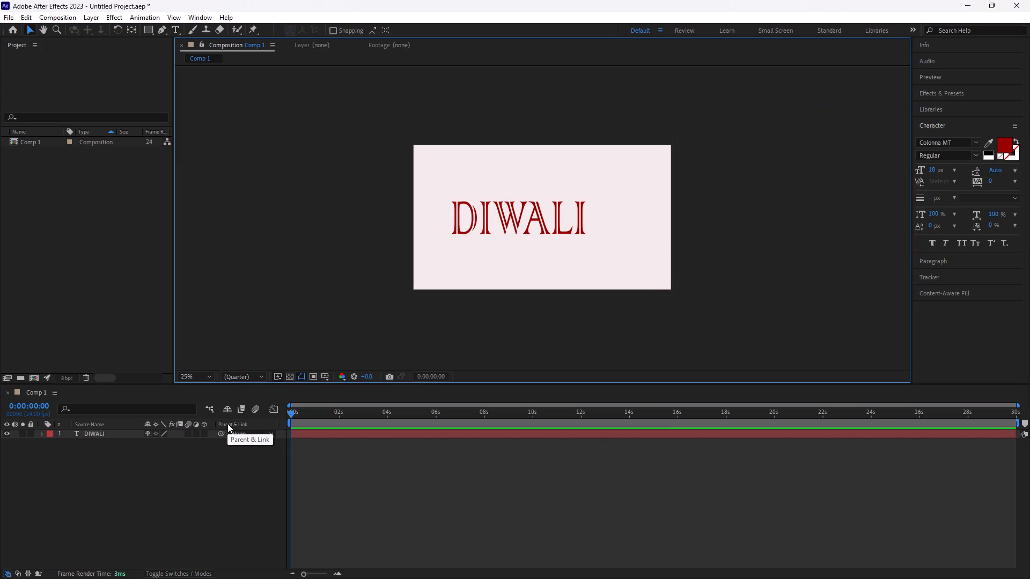
Move the DIWALI title down to the lower middle of the composition, at about 792, 824, and reveal its Transform properties.
click(523, 219)
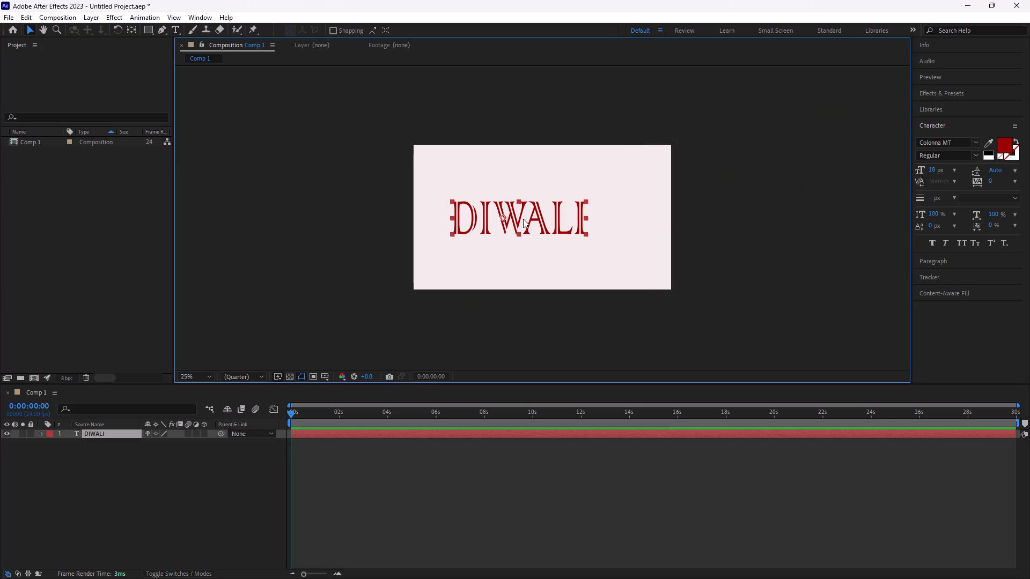
drag(500, 214, 517, 245)
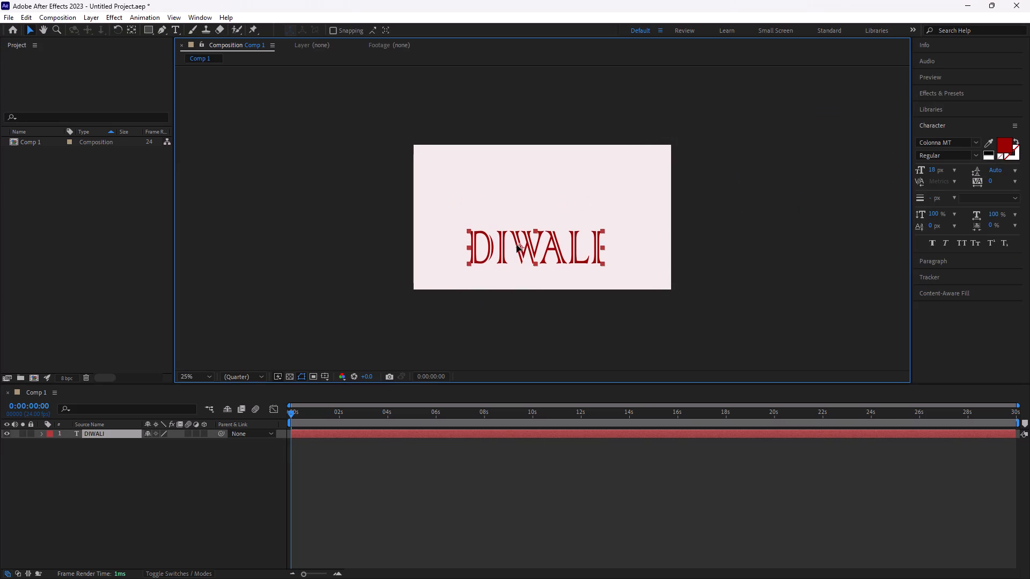
drag(517, 245, 517, 251)
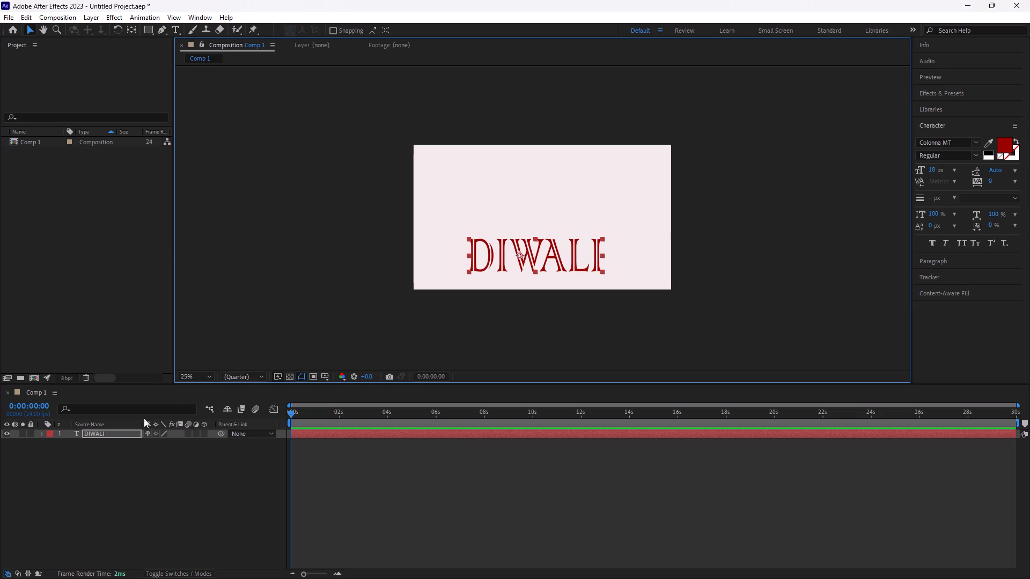
click(41, 436)
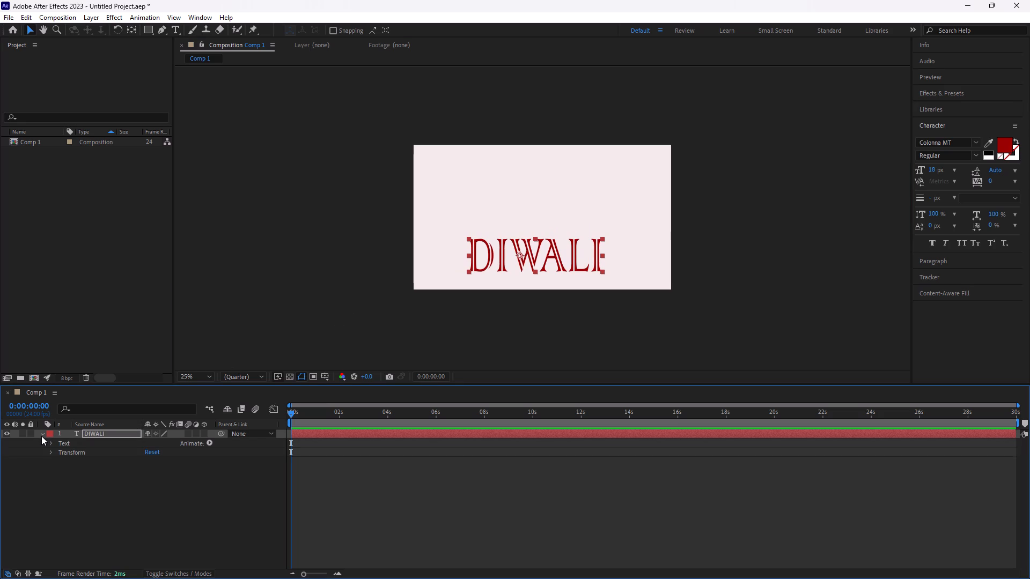
click(47, 454)
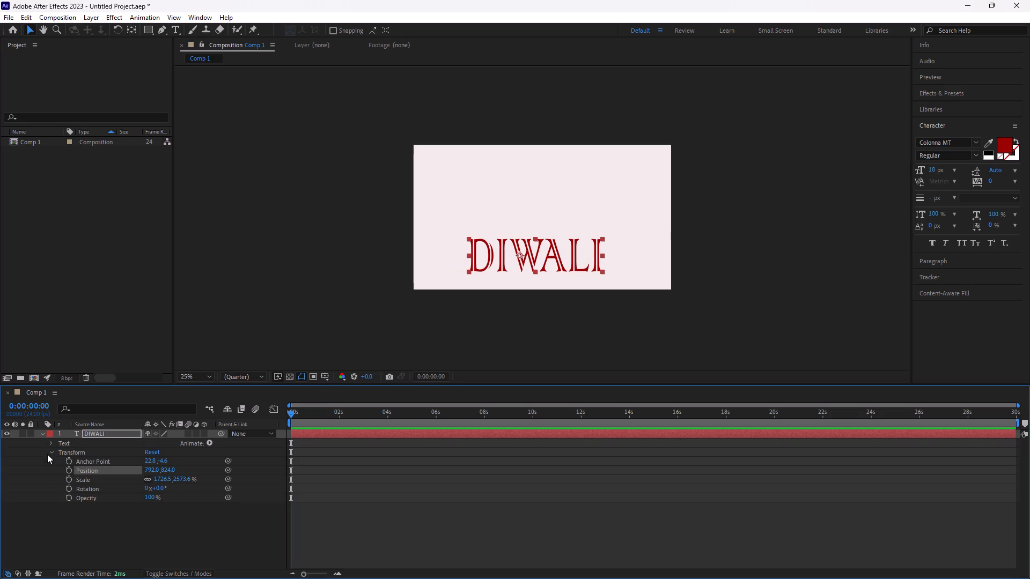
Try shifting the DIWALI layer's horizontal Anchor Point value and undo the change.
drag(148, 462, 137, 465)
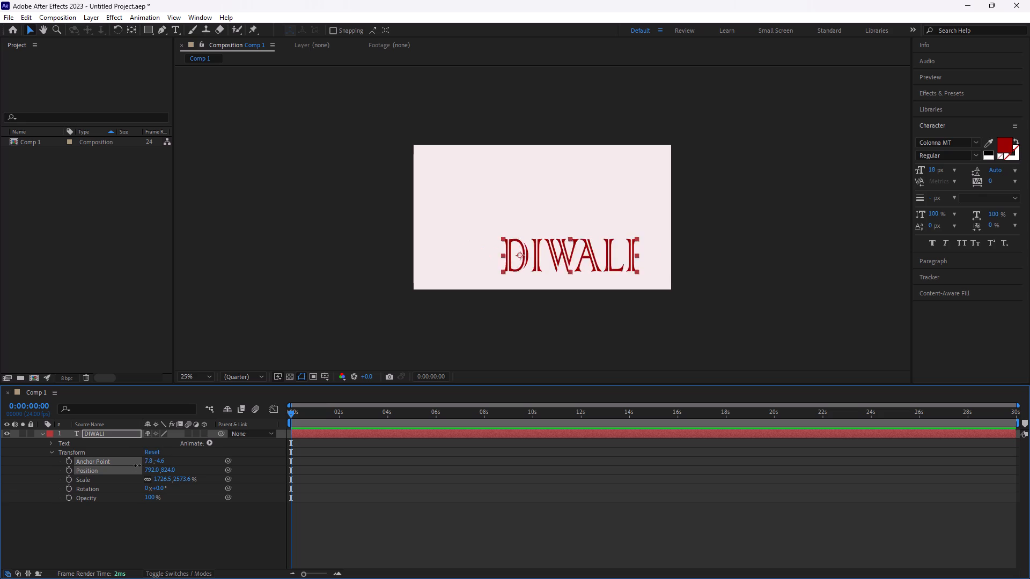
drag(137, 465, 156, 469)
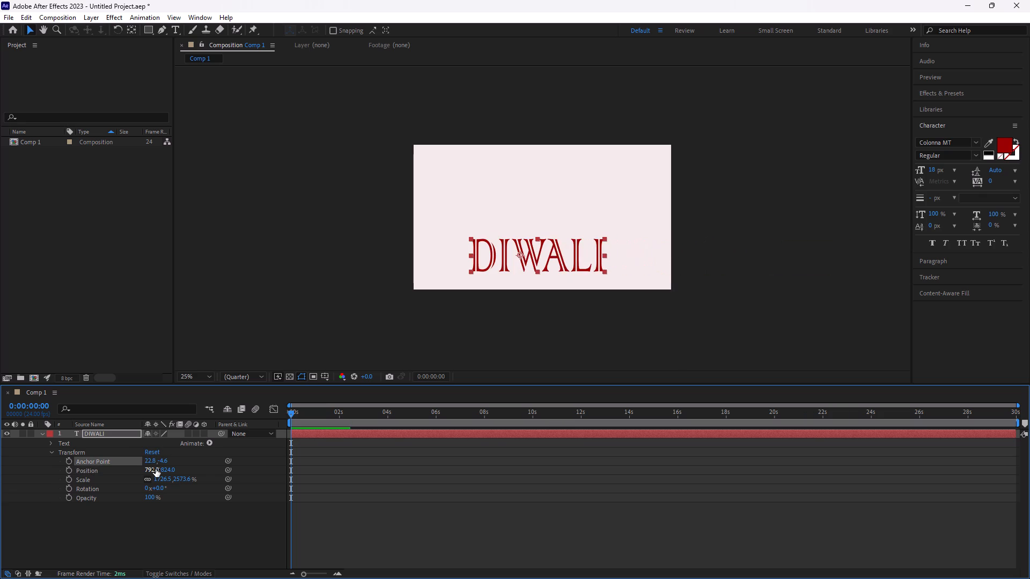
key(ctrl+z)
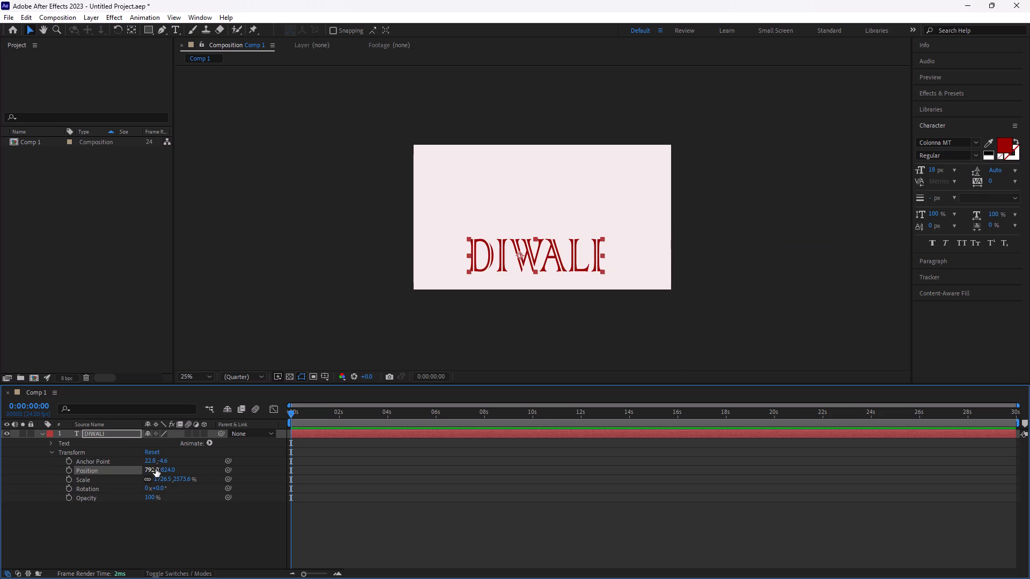
Set the DIWALI layer's vertical Position to 844 and reduce its Scale to 1338.5, 1995.2%.
drag(164, 469, 174, 469)
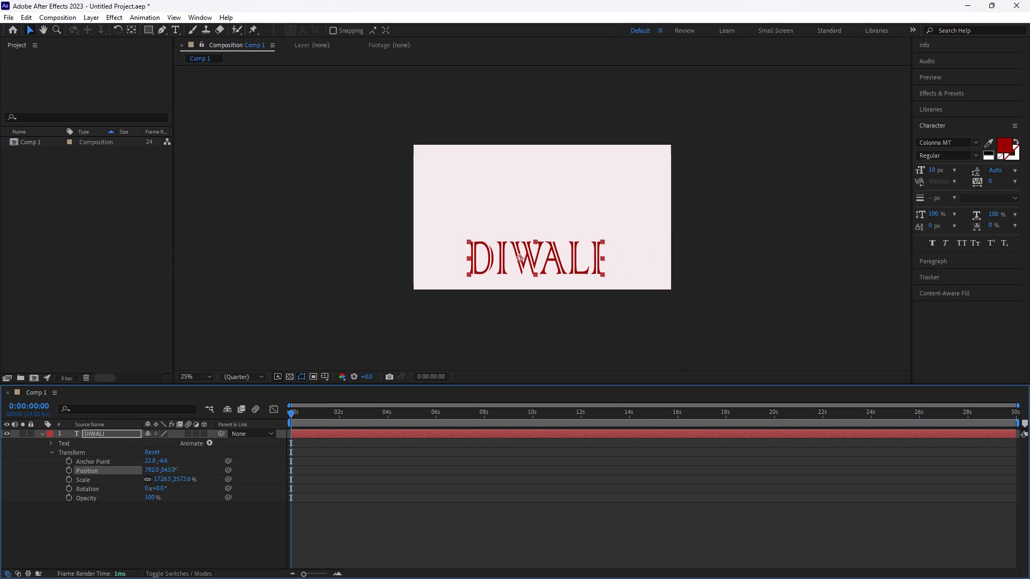
drag(174, 469, 175, 469)
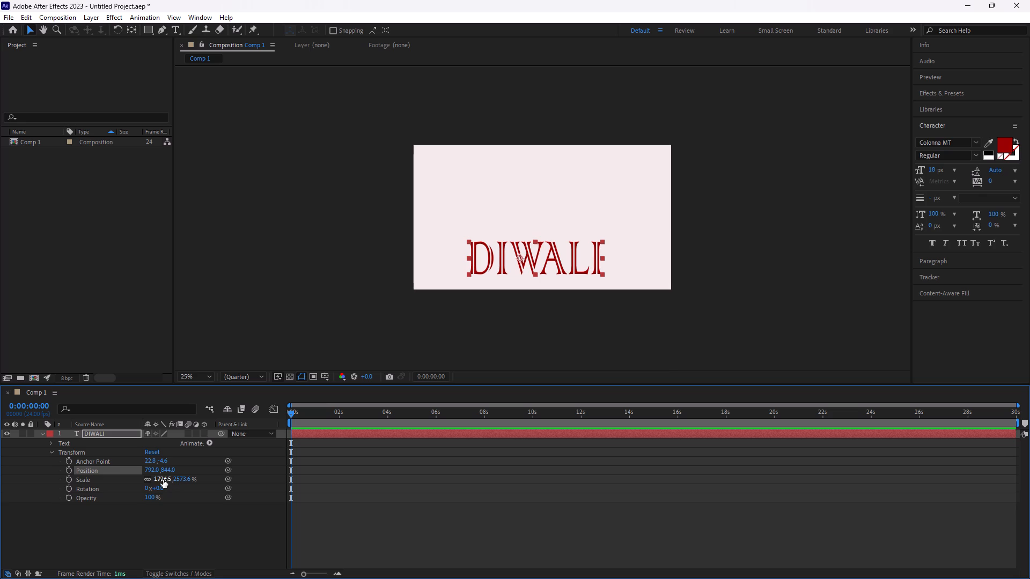
drag(163, 480, 211, 478)
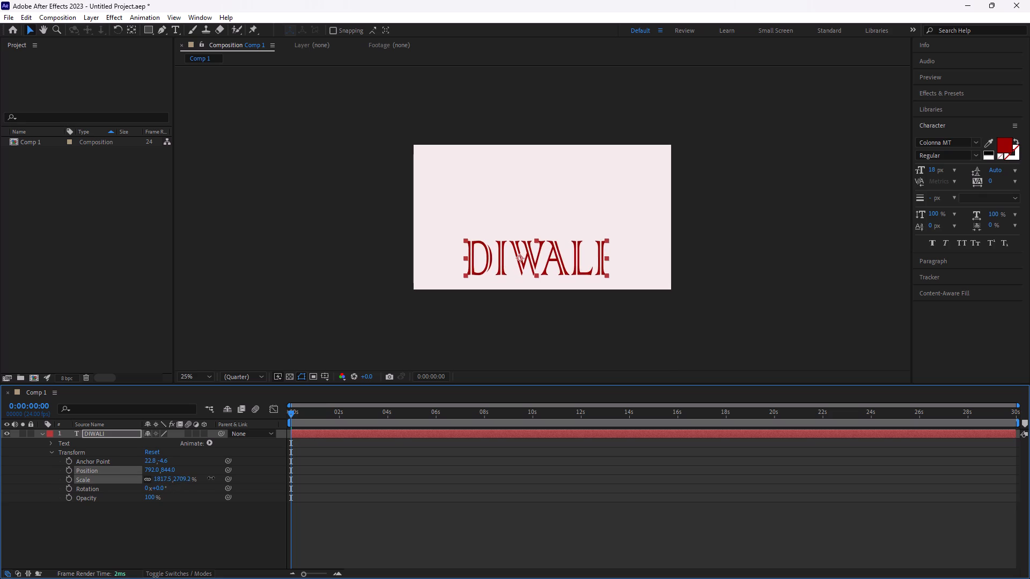
drag(211, 478, 0, 525)
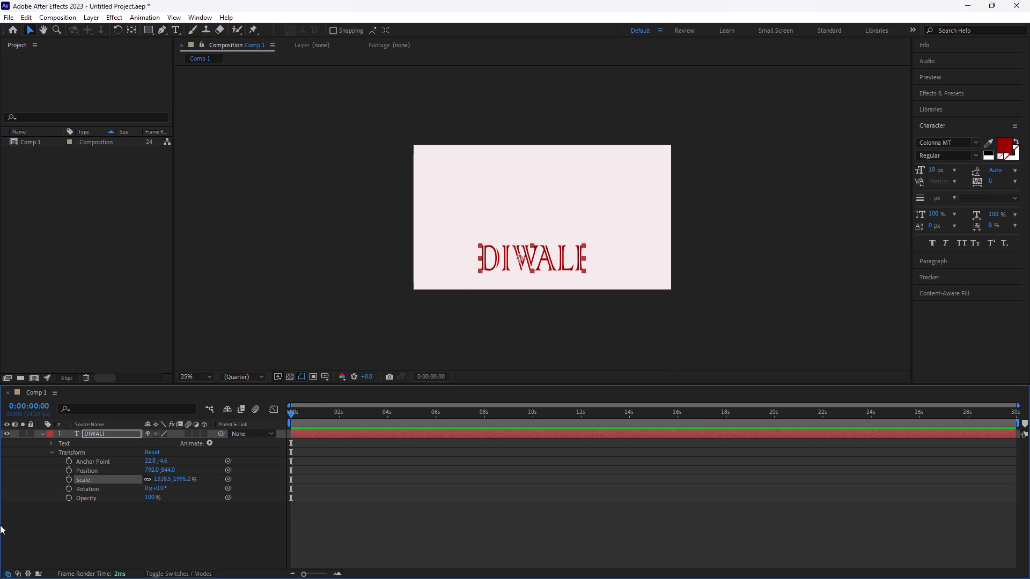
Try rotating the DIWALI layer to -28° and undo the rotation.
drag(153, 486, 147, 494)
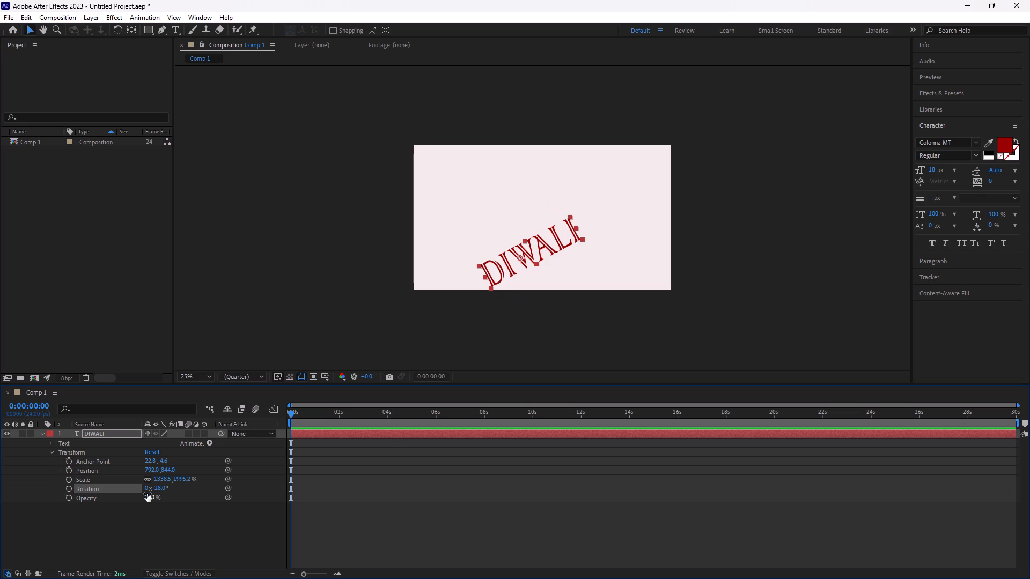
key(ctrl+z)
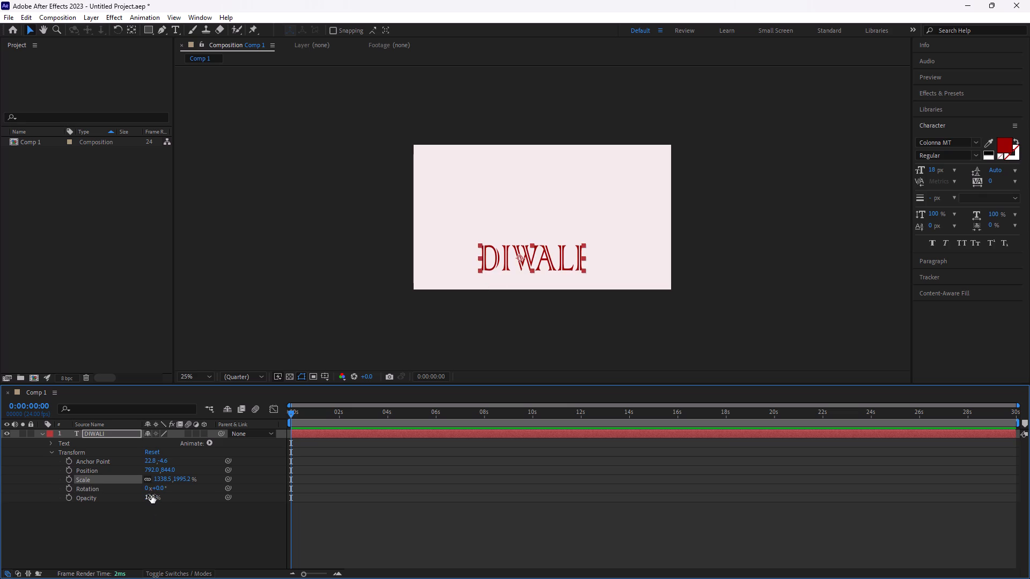
Test the DIWALI layer's fade down to 5% opacity and set its Opacity to 99%.
drag(151, 498, 95, 520)
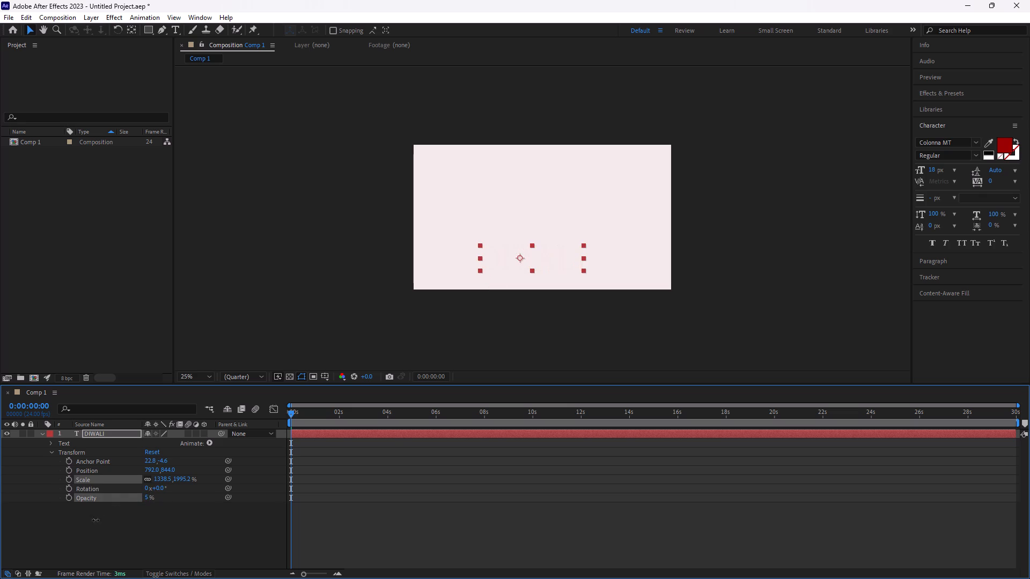
drag(95, 520, 381, 465)
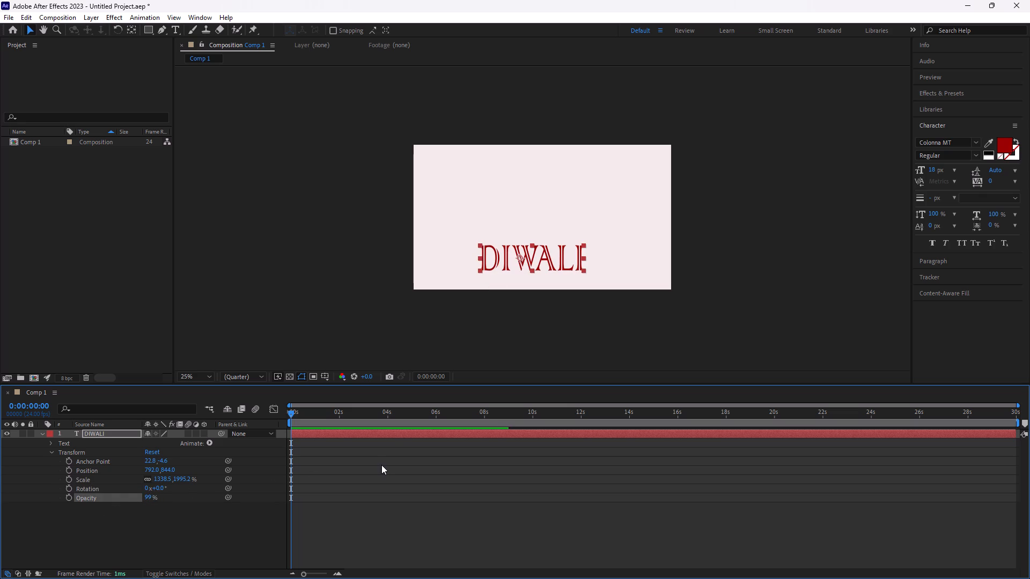
click(54, 451)
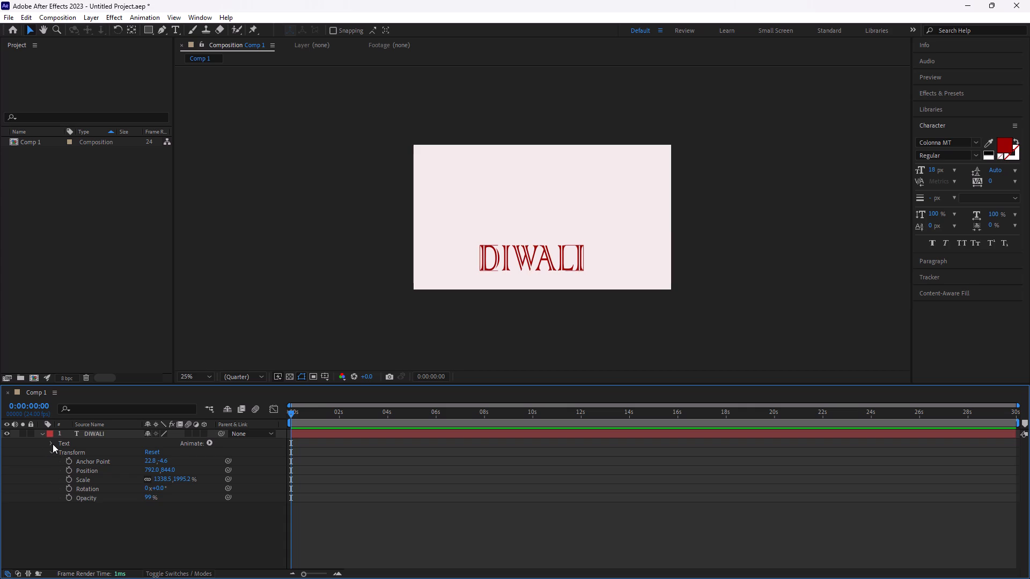
Examine the DIWALI layer's Text properties, including Path Options and More Options, and toggle Source Text keyframing on and off.
click(53, 444)
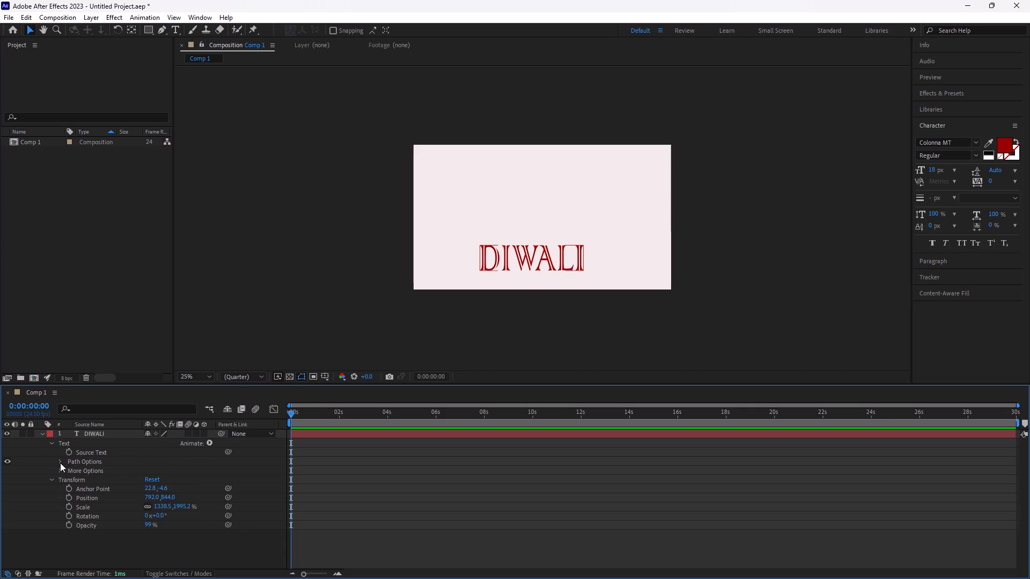
click(59, 461)
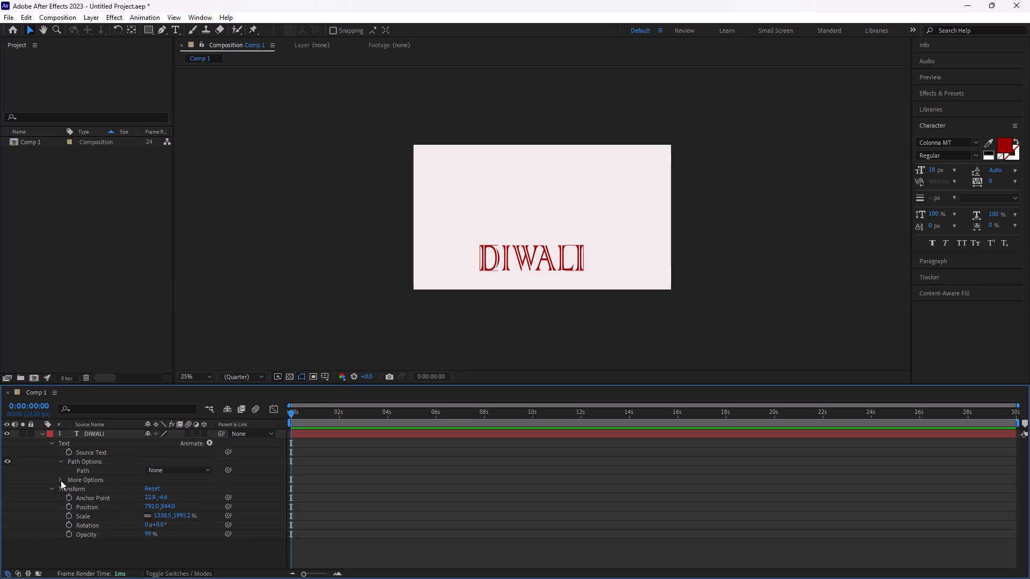
click(61, 480)
click(61, 480)
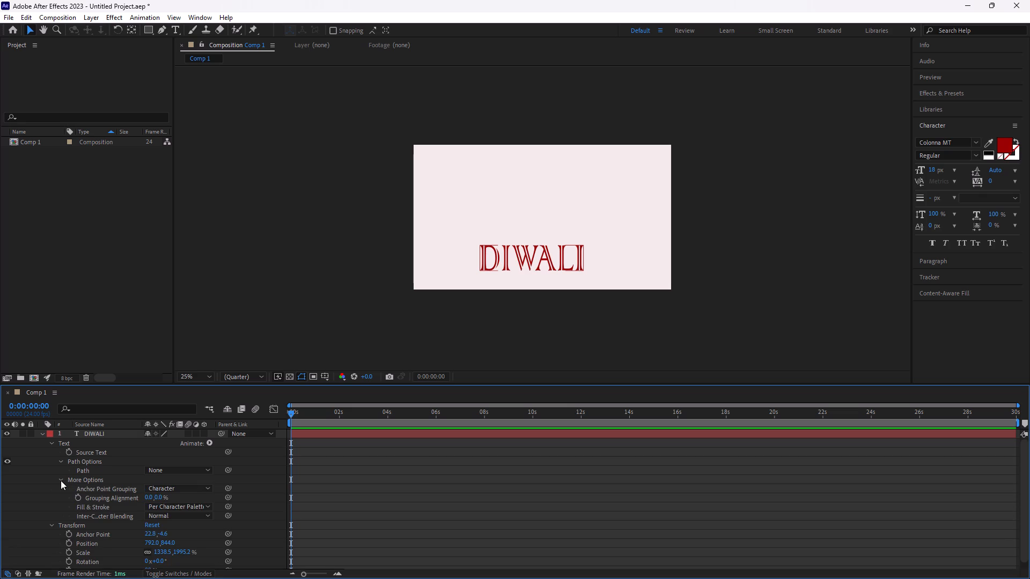
click(60, 464)
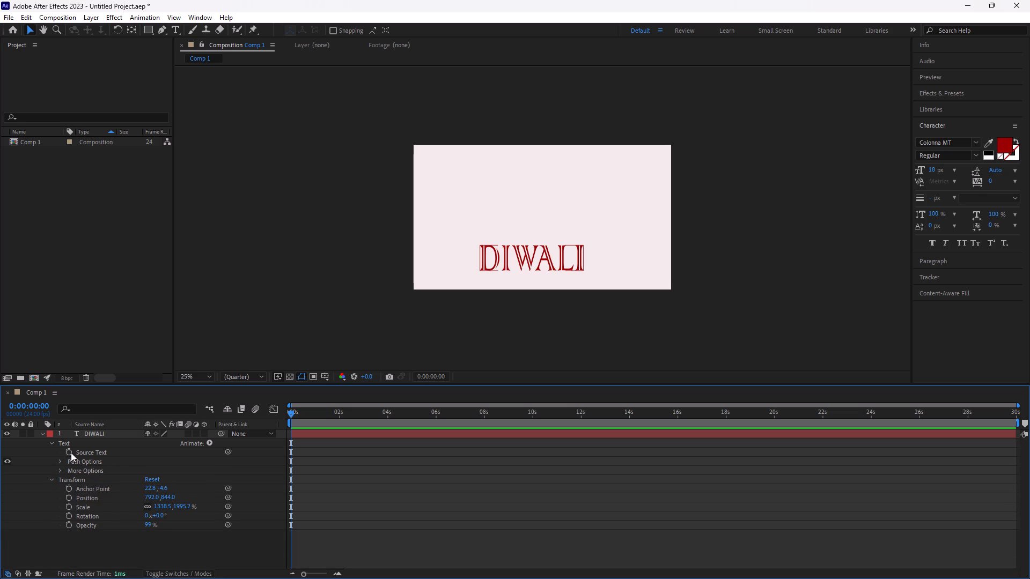
click(66, 450)
click(66, 450)
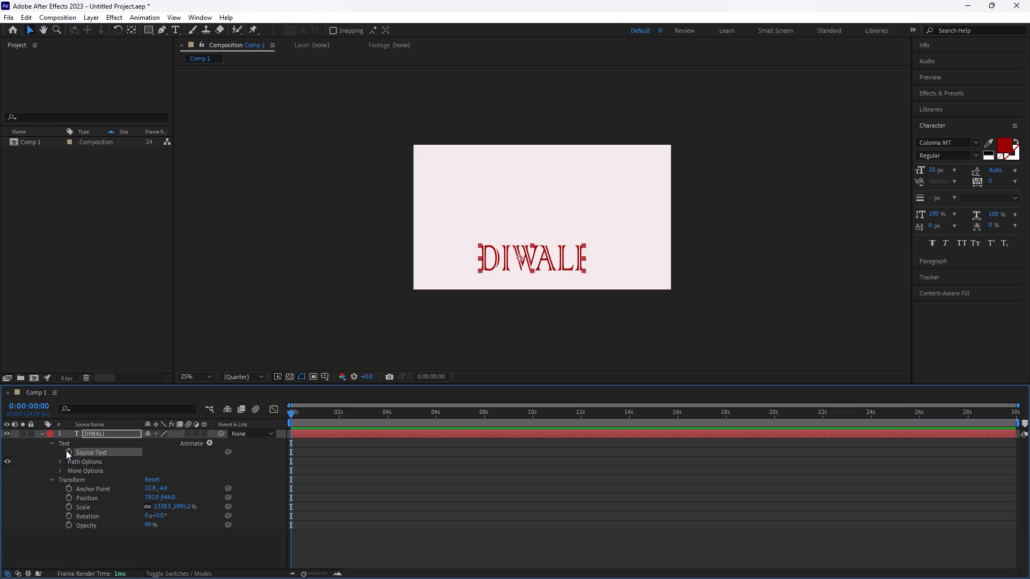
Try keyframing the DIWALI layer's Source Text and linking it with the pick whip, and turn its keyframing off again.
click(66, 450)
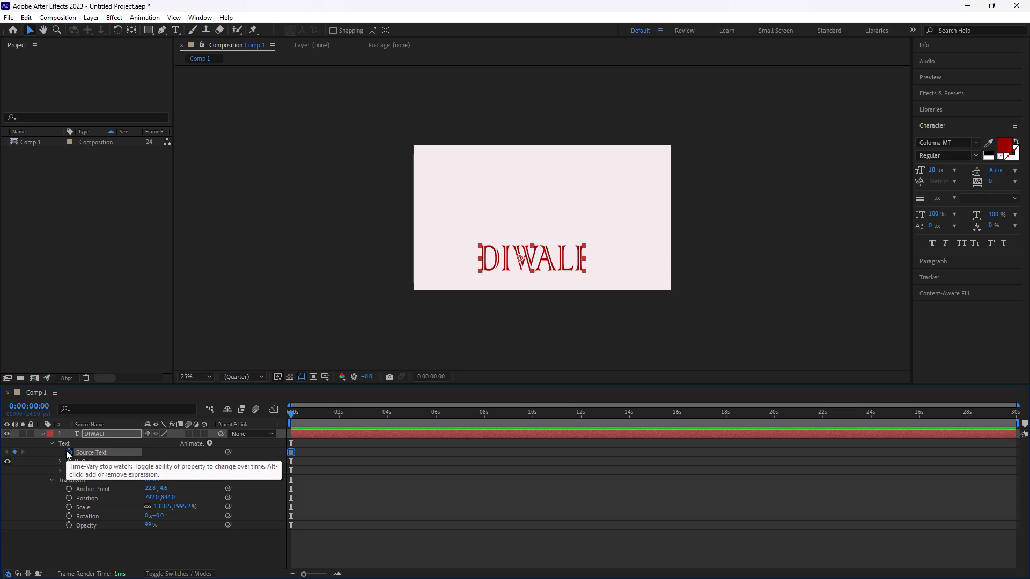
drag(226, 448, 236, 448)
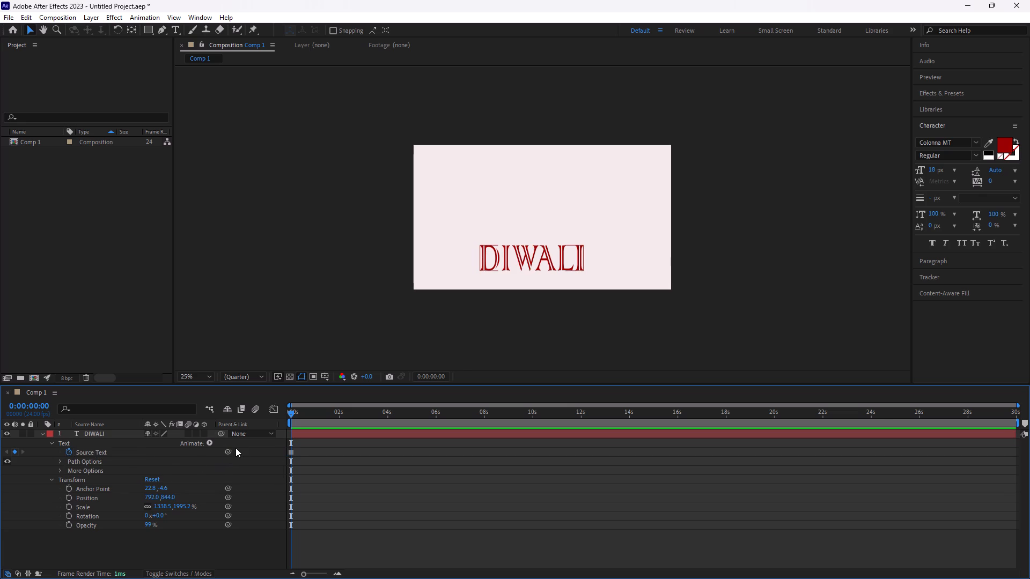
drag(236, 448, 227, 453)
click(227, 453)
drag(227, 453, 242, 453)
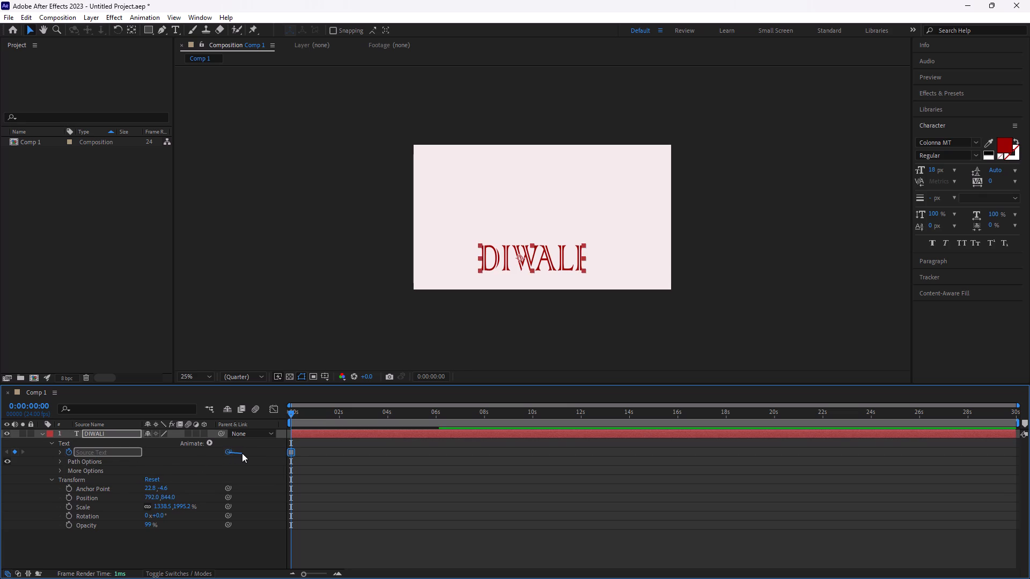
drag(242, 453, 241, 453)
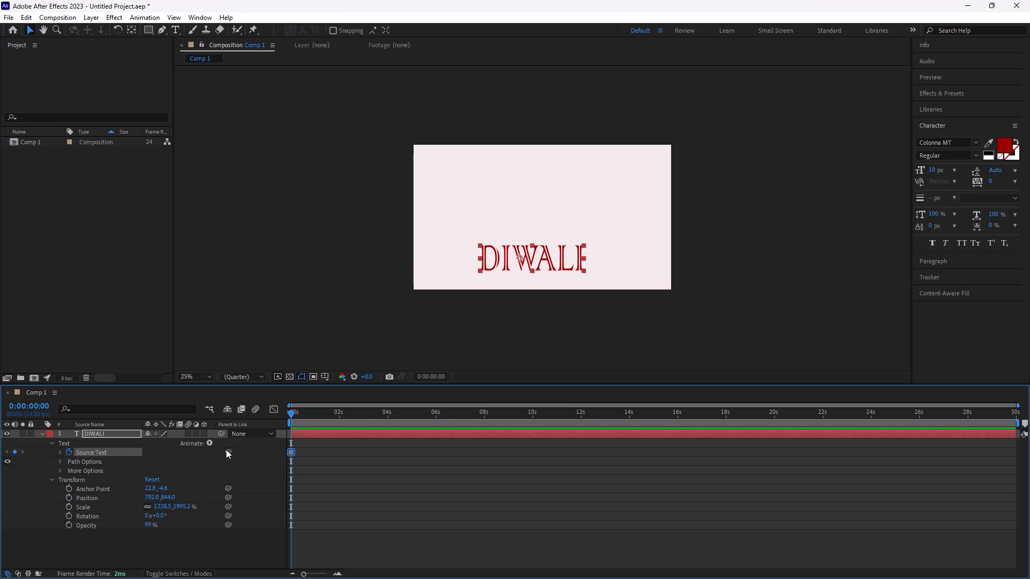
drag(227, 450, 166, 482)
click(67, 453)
Reduce the DIWALI layer's Scale to 0% and turn on Scale keyframing at 0:00:00:00.
drag(167, 506, 143, 510)
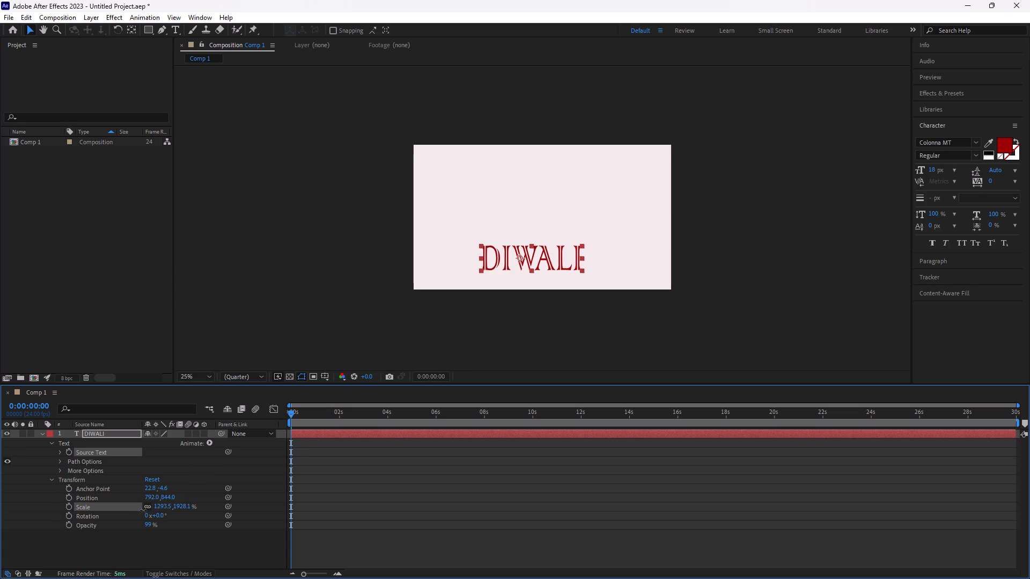
drag(143, 510, 0, 578)
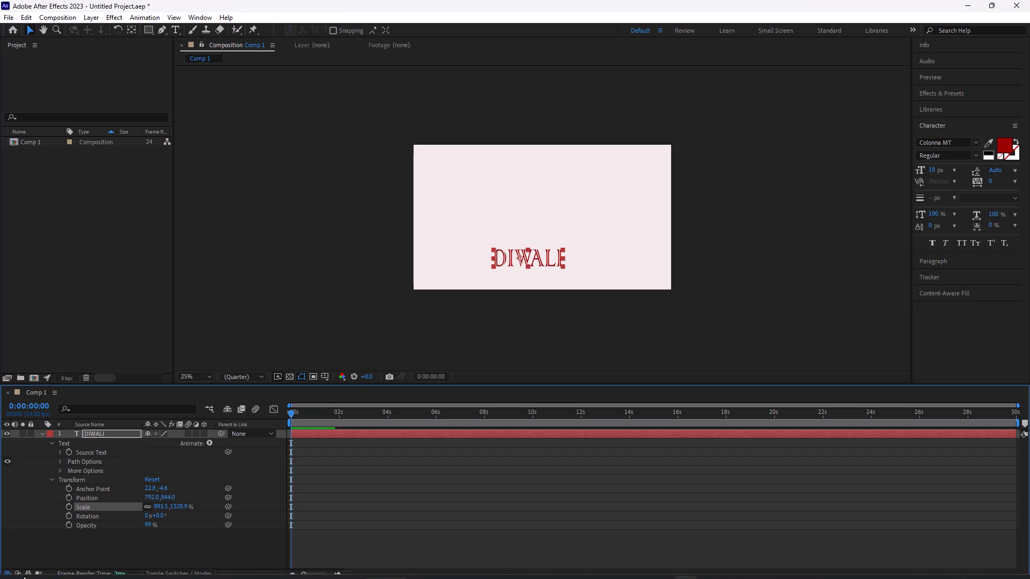
click(176, 506)
key(Return)
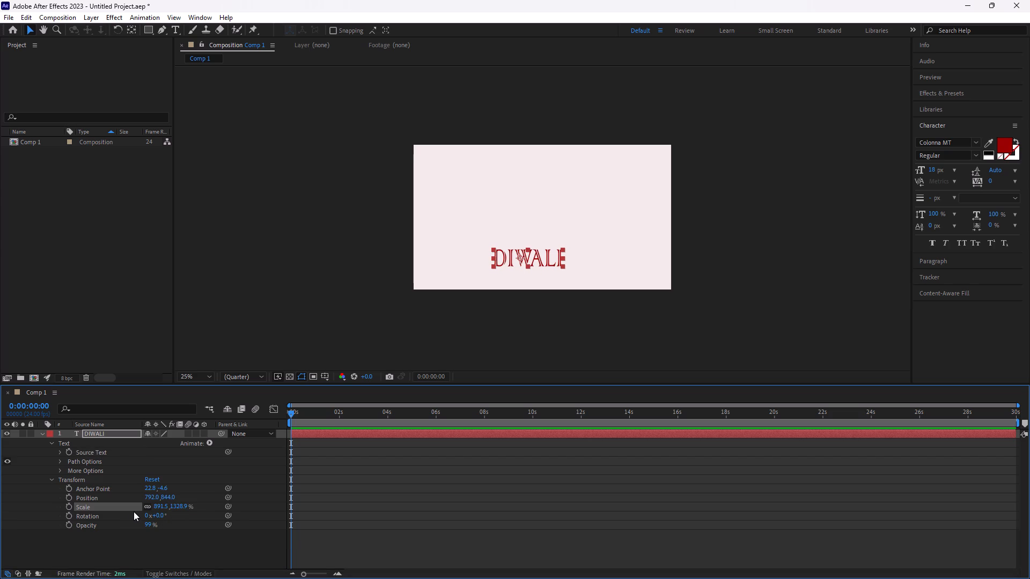
drag(177, 506, 170, 506)
drag(170, 506, 0, 578)
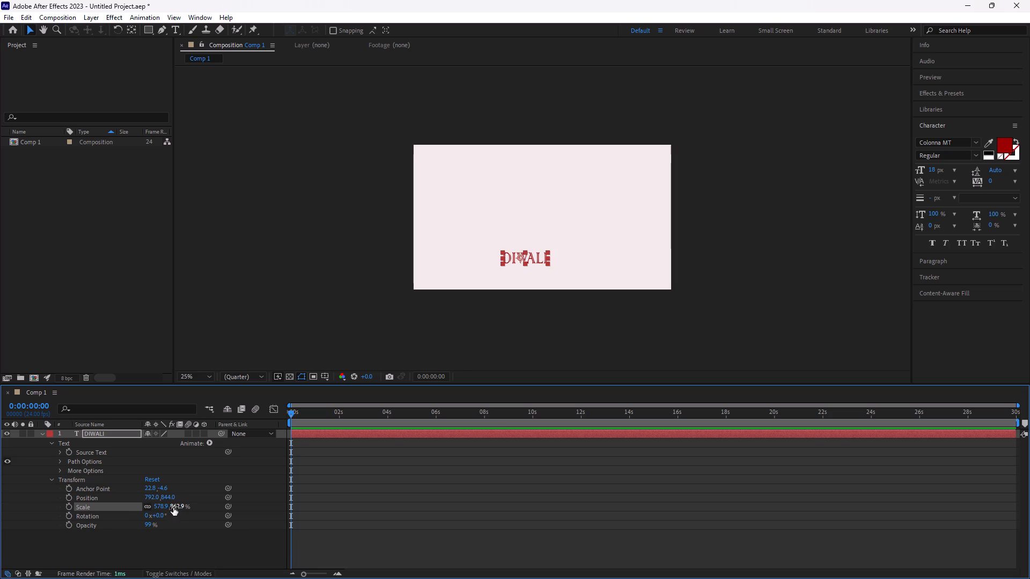
drag(173, 507, 0, 578)
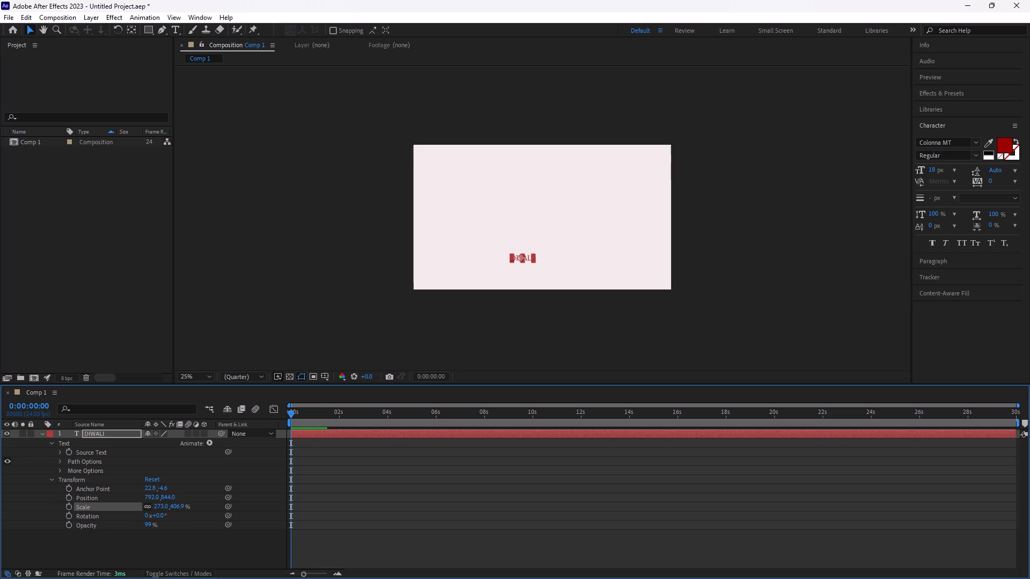
click(164, 506)
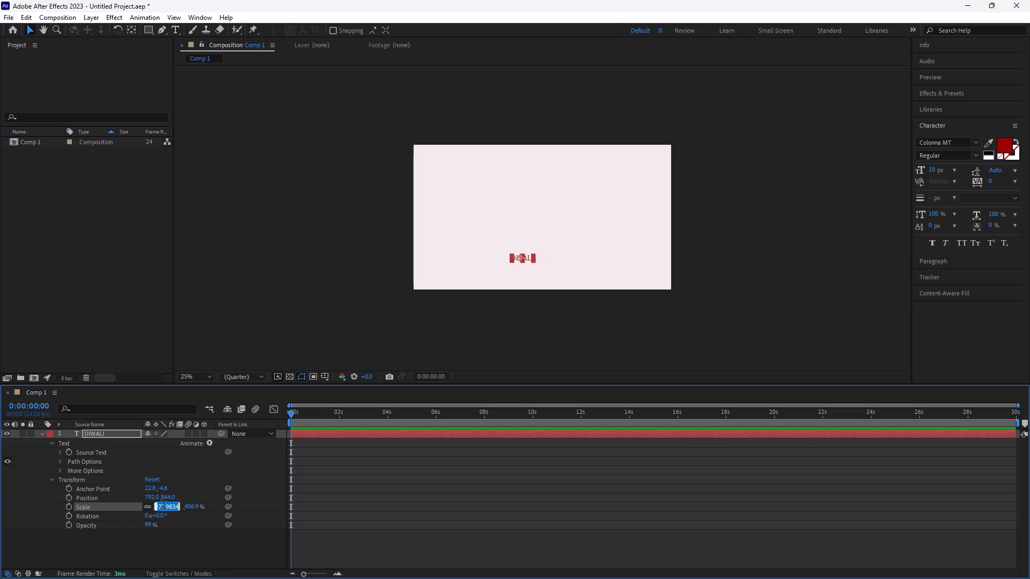
key(BackSpace)
key(BackSpace)
key(BackSpace)
key(BackSpace)
key(0)
key(Return)
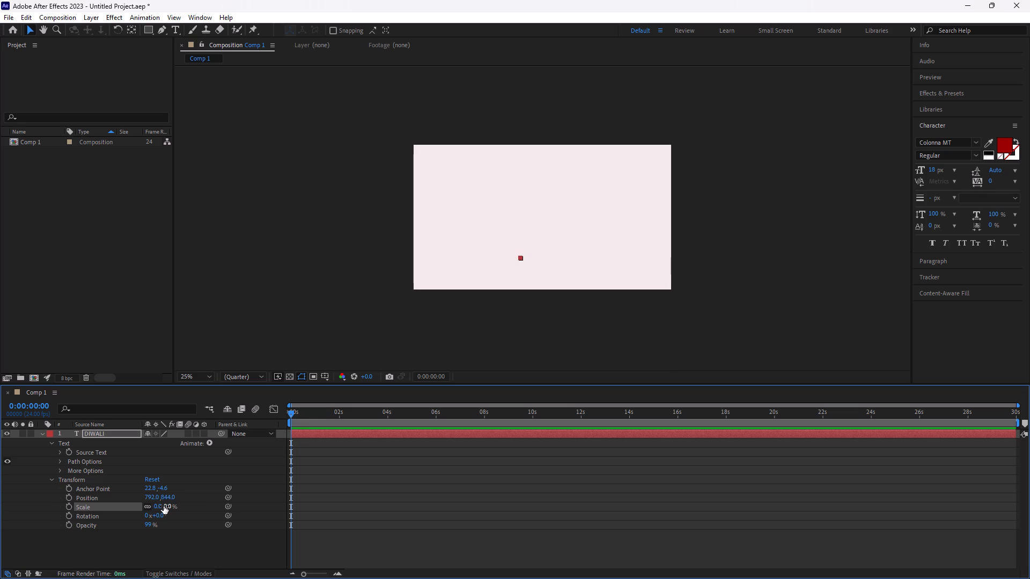
click(70, 503)
Add a second Scale keyframe of 100% to the DIWALI layer at 0:00:01:21.
drag(290, 413, 334, 425)
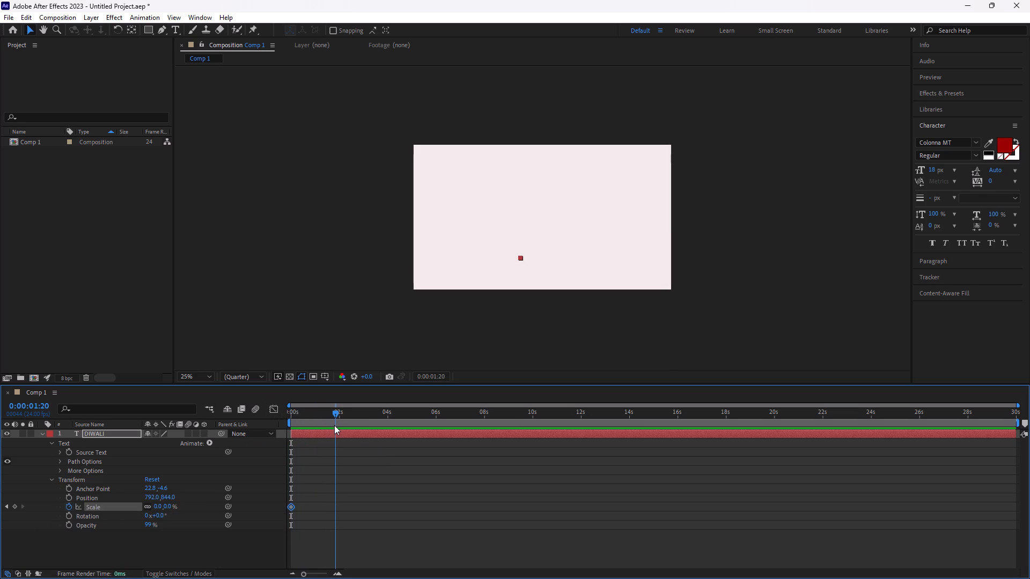
drag(334, 425, 335, 426)
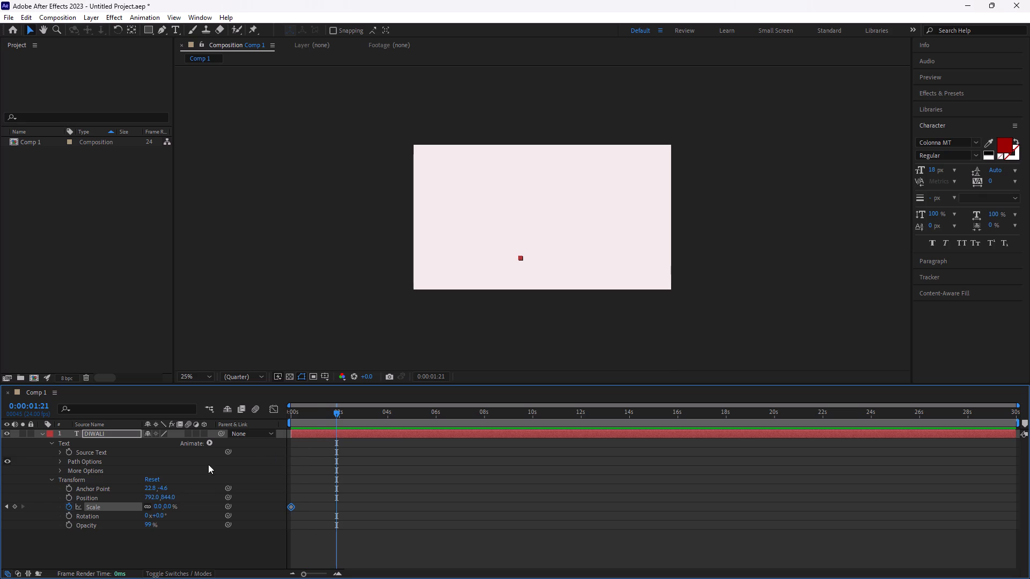
click(160, 504)
text(100)
key(Return)
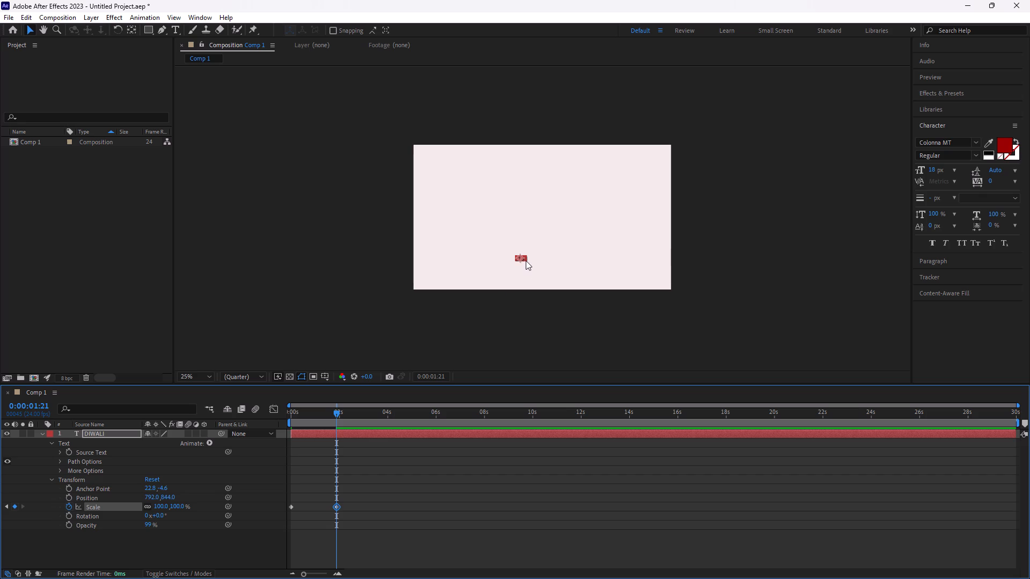
Enlarge the DIWALI title freehand in the composition to a Scale of about 2266, 2301% at 0:00:01:21.
drag(526, 259, 551, 269)
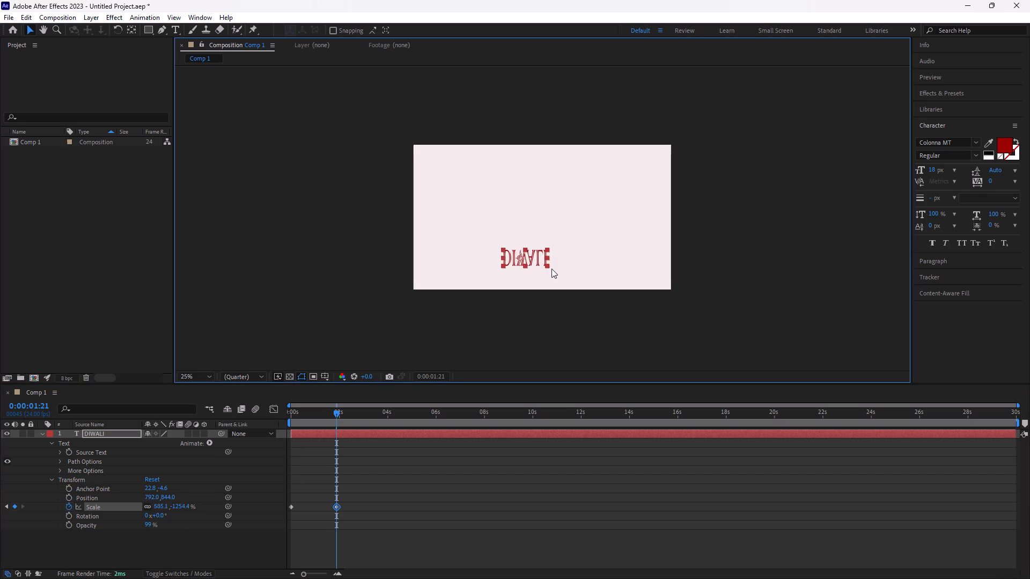
drag(551, 269, 580, 176)
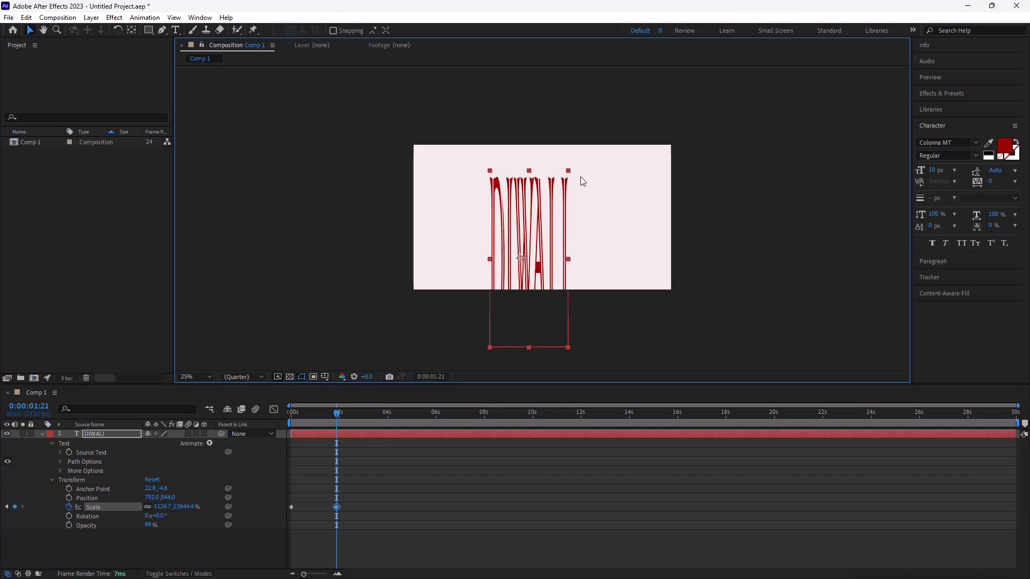
drag(580, 176, 596, 240)
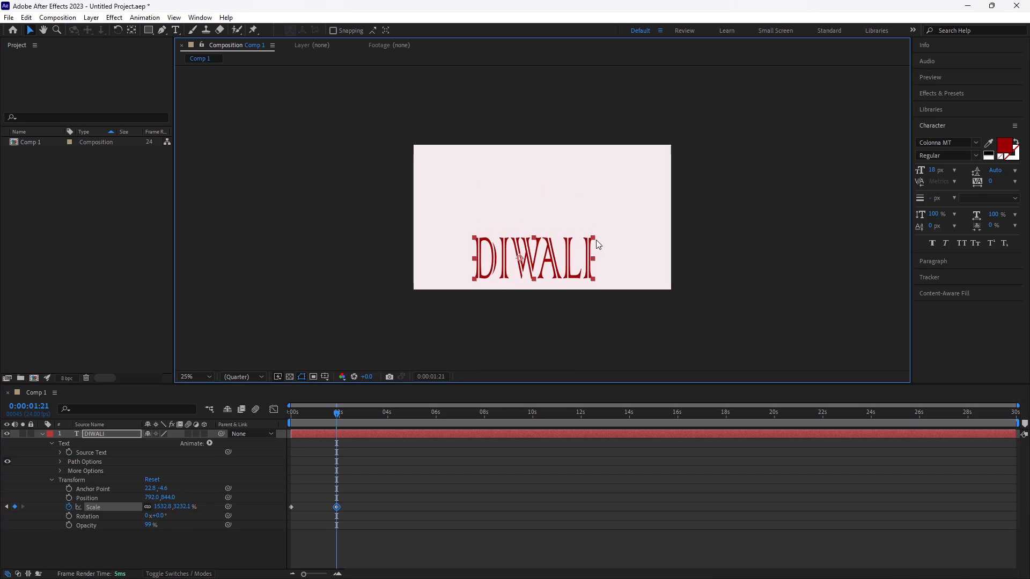
drag(596, 240, 511, 240)
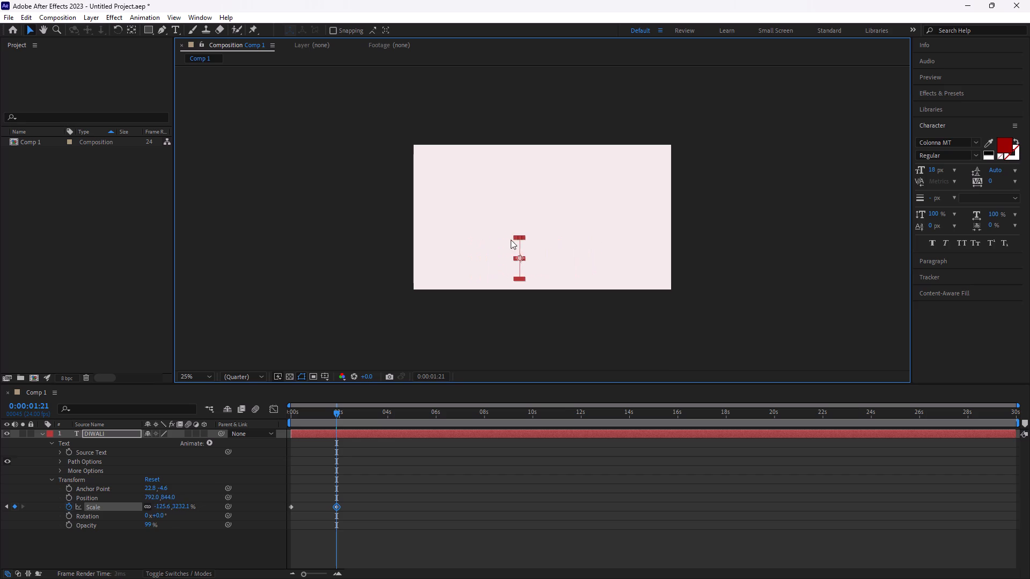
drag(511, 240, 615, 213)
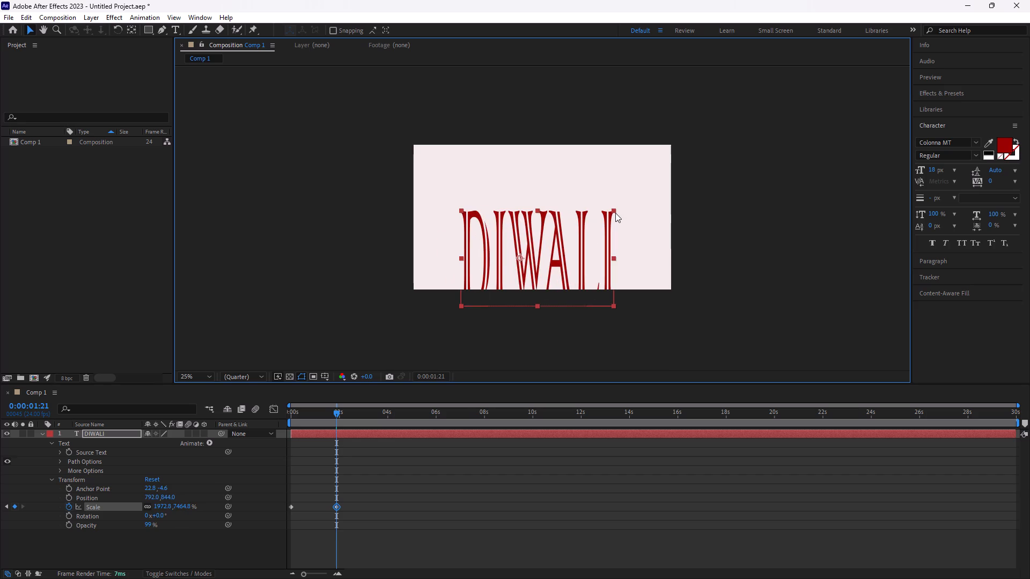
drag(615, 213, 624, 247)
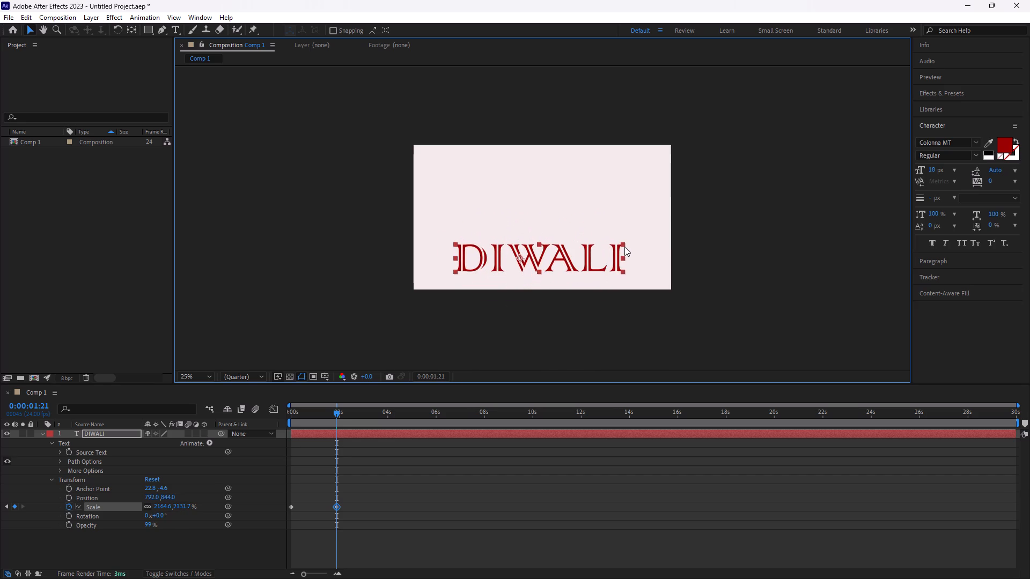
drag(624, 247, 629, 246)
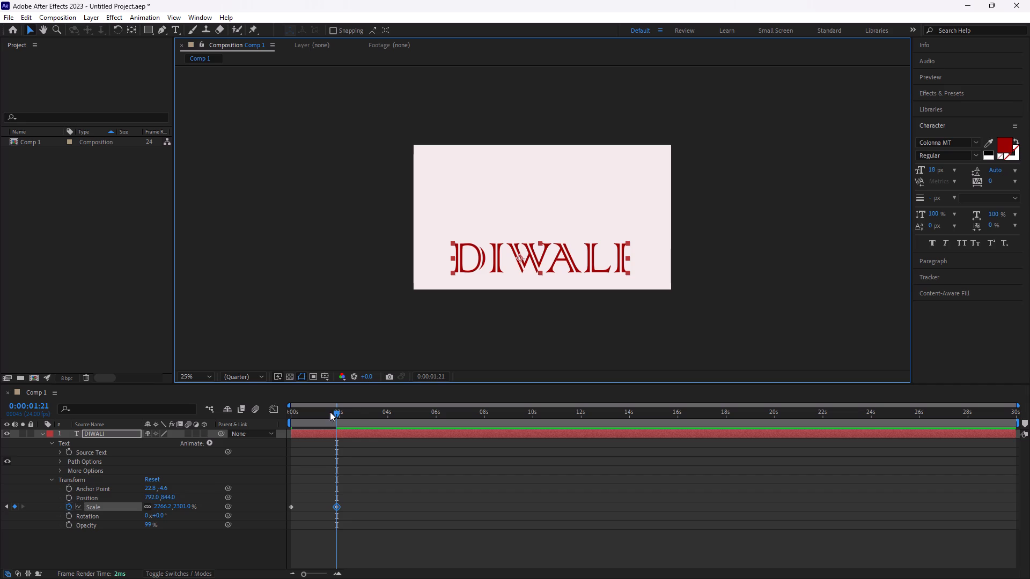
Preview the DIWALI scale-up animation from the start and scrub through it to 0:00:01:21.
drag(338, 409, 172, 424)
key(space)
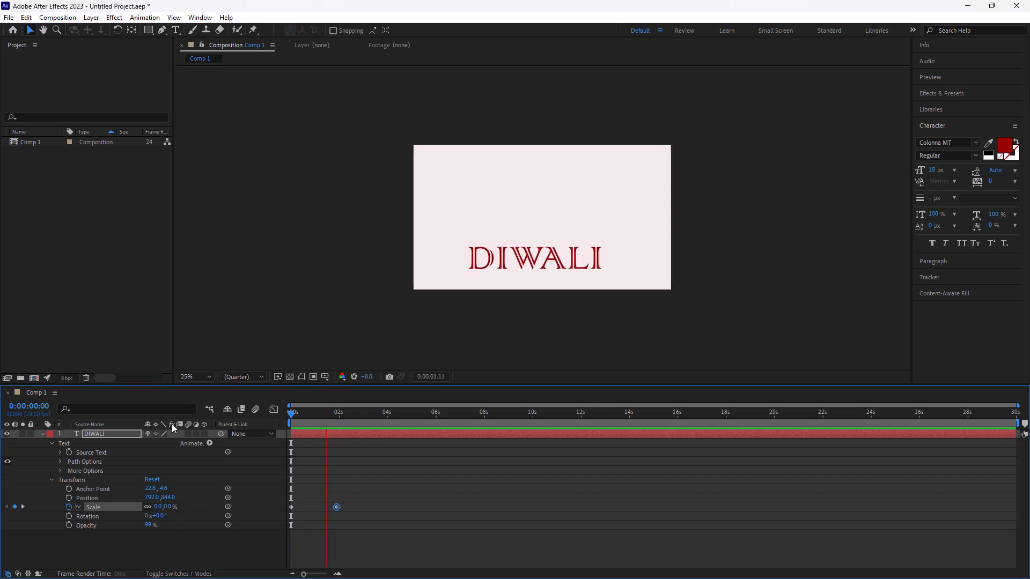
key(space)
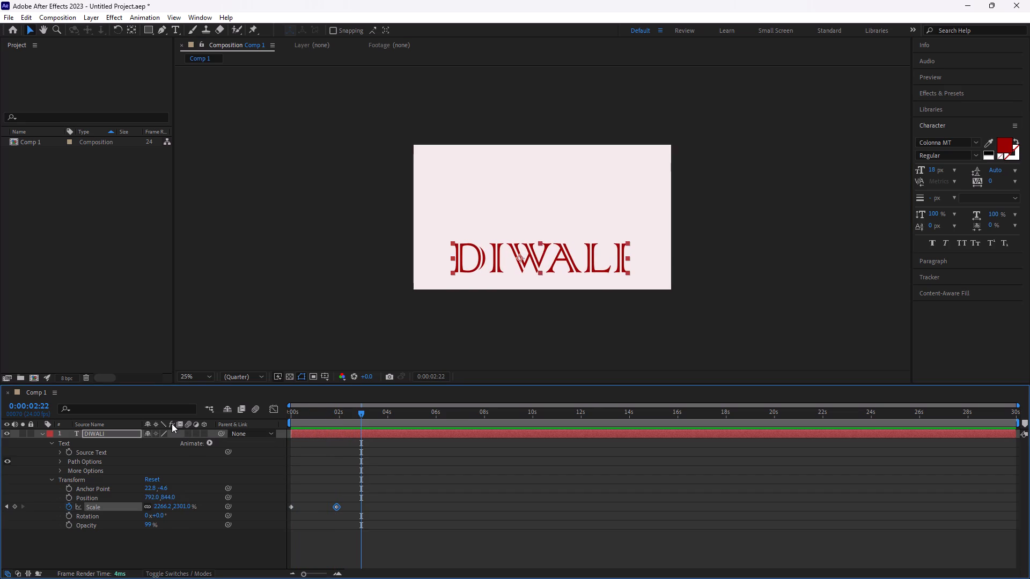
drag(360, 411, 305, 431)
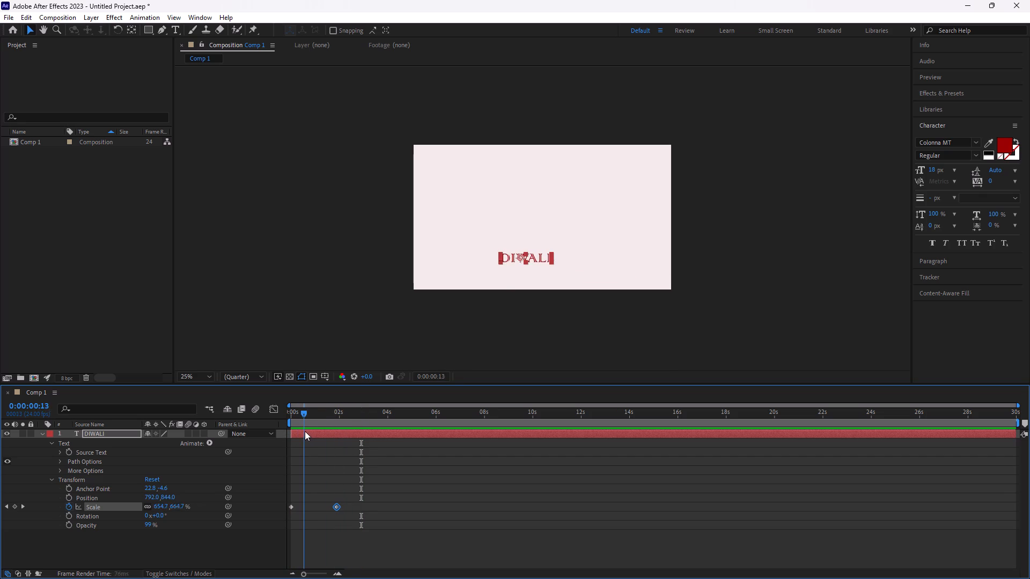
drag(305, 431, 329, 435)
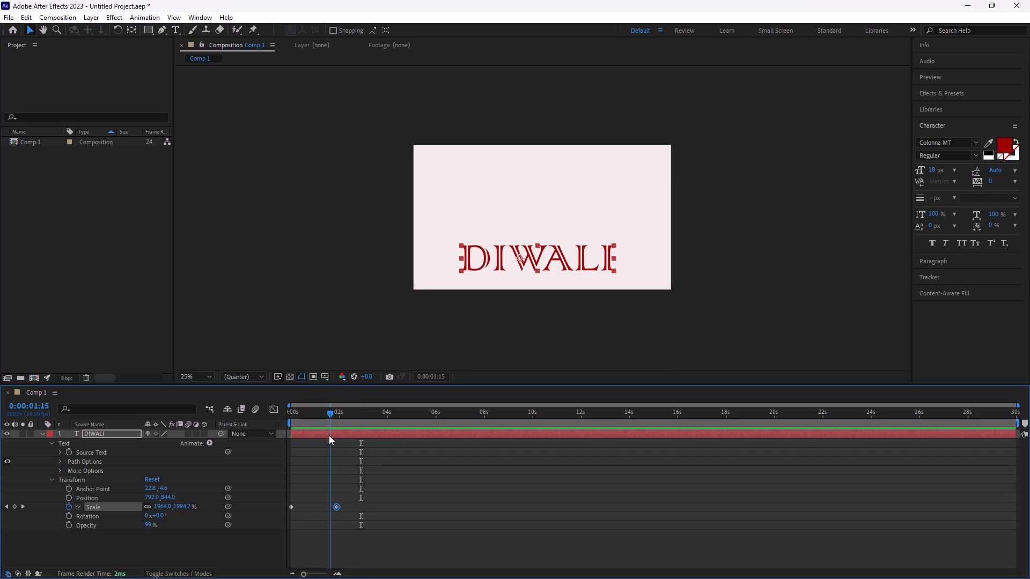
drag(329, 435, 335, 436)
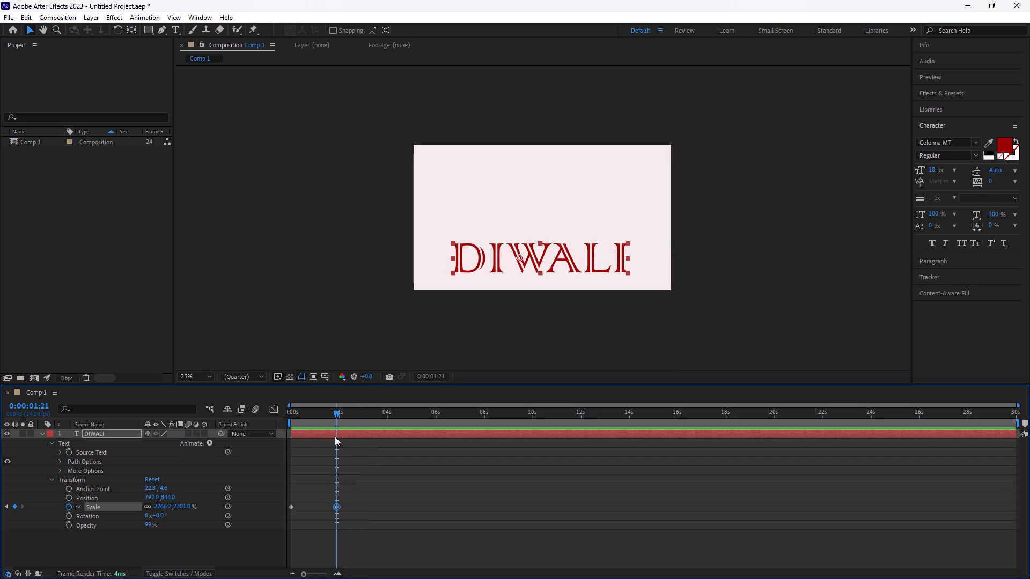
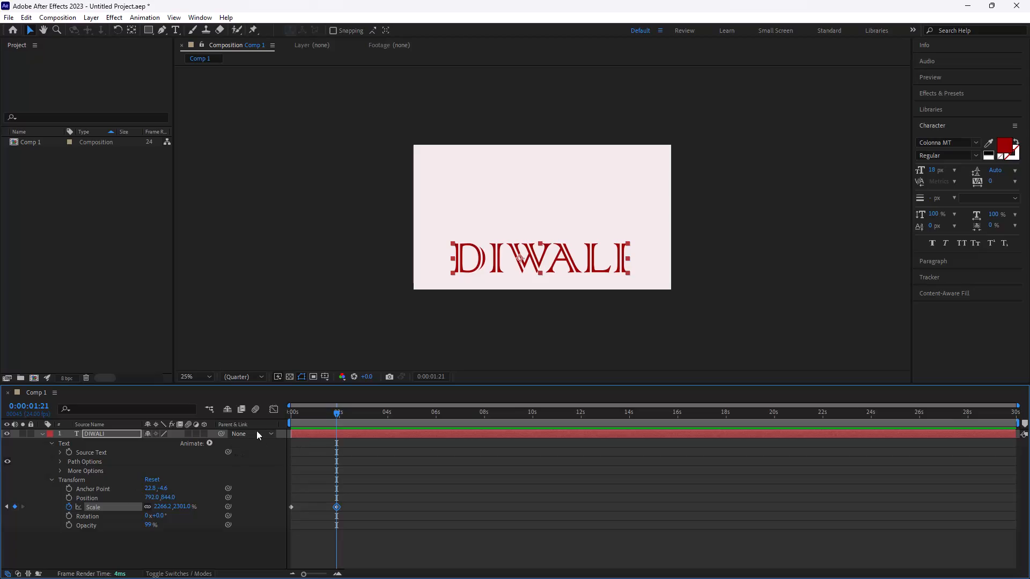
Preview the DIWALI scale-up animation repeatedly from the start, stopping at 0:00:02:15.
click(301, 411)
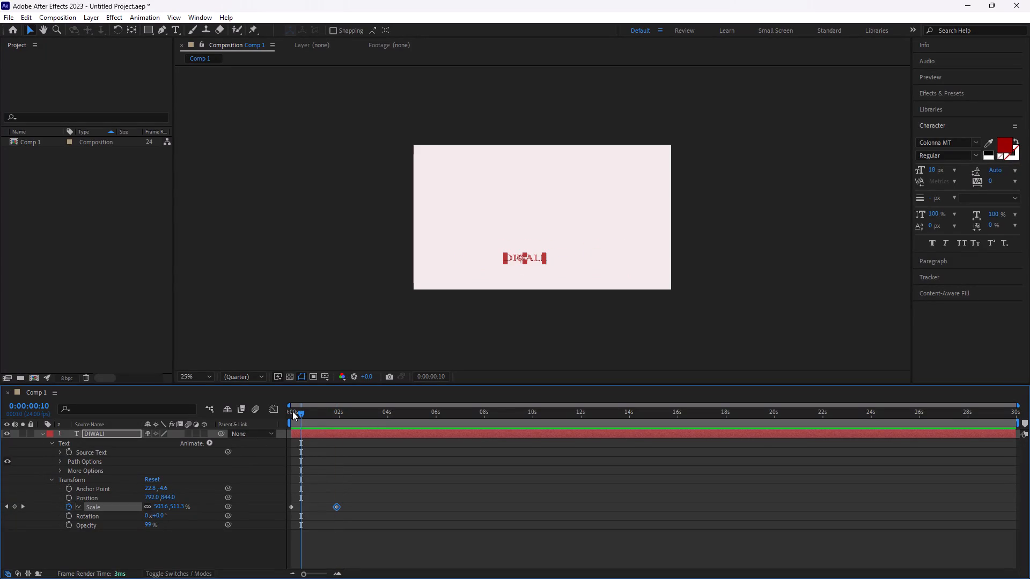
click(292, 411)
key(space)
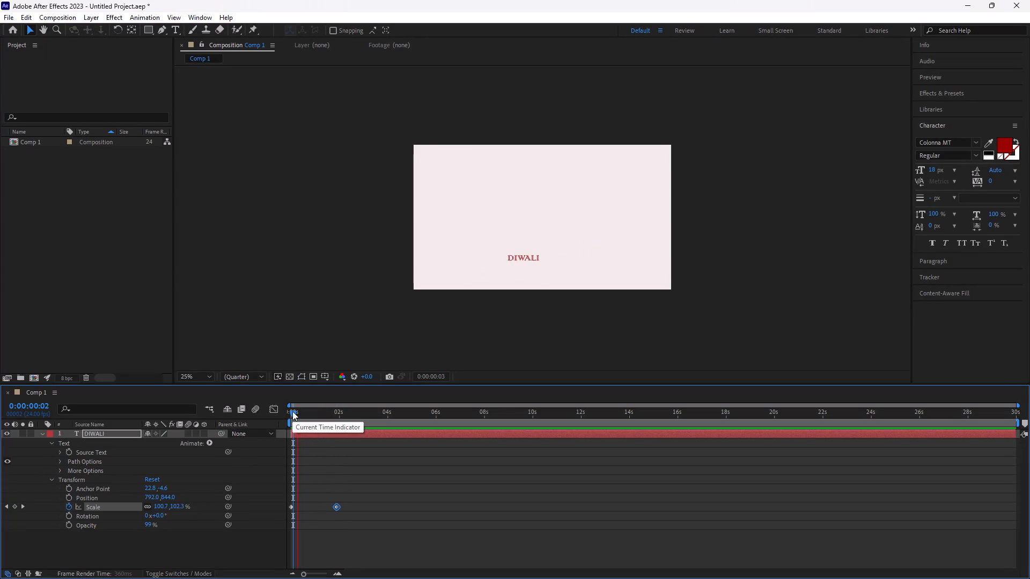
key(space)
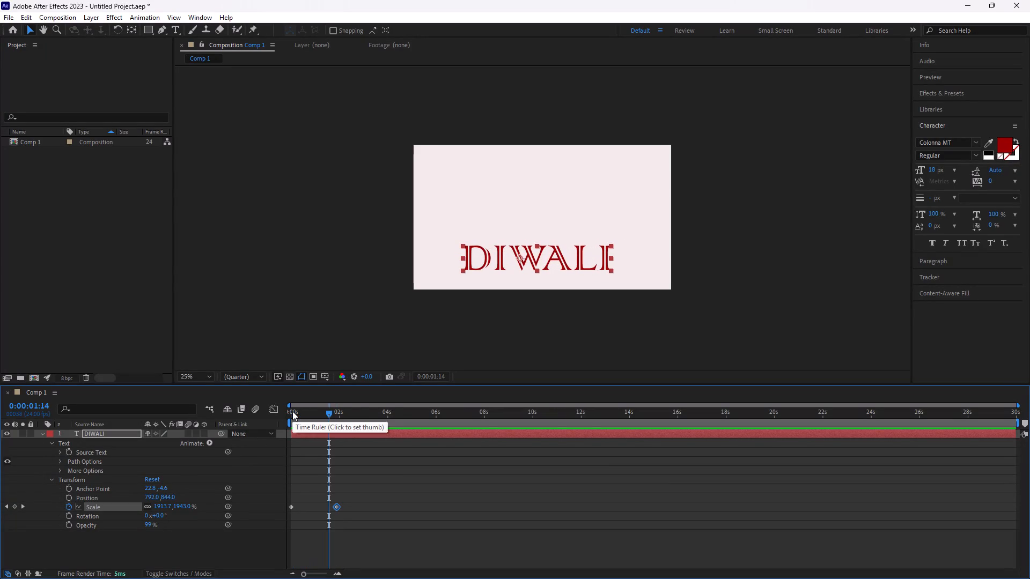
click(292, 411)
drag(292, 411, 288, 412)
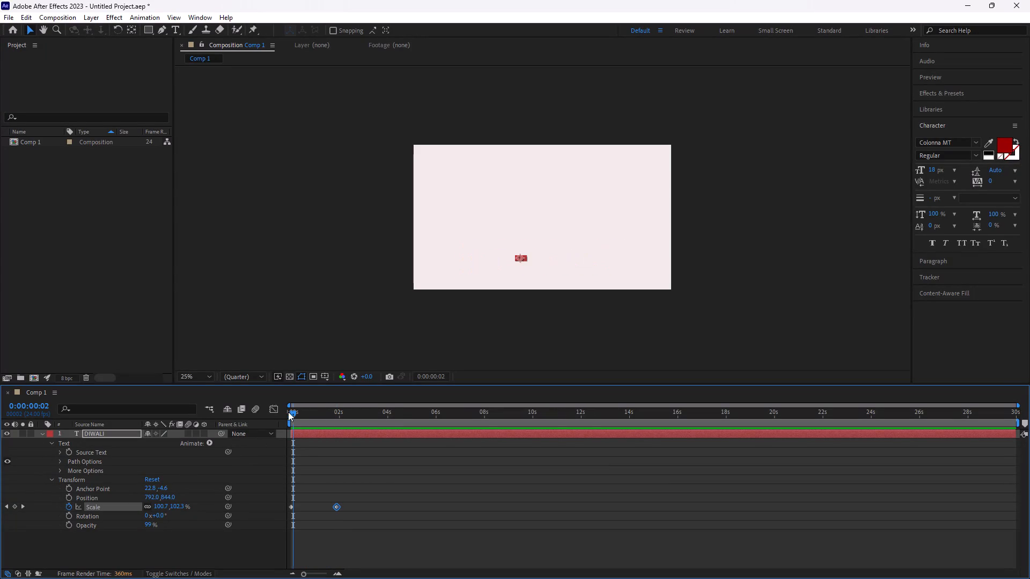
drag(288, 412, 242, 420)
key(space)
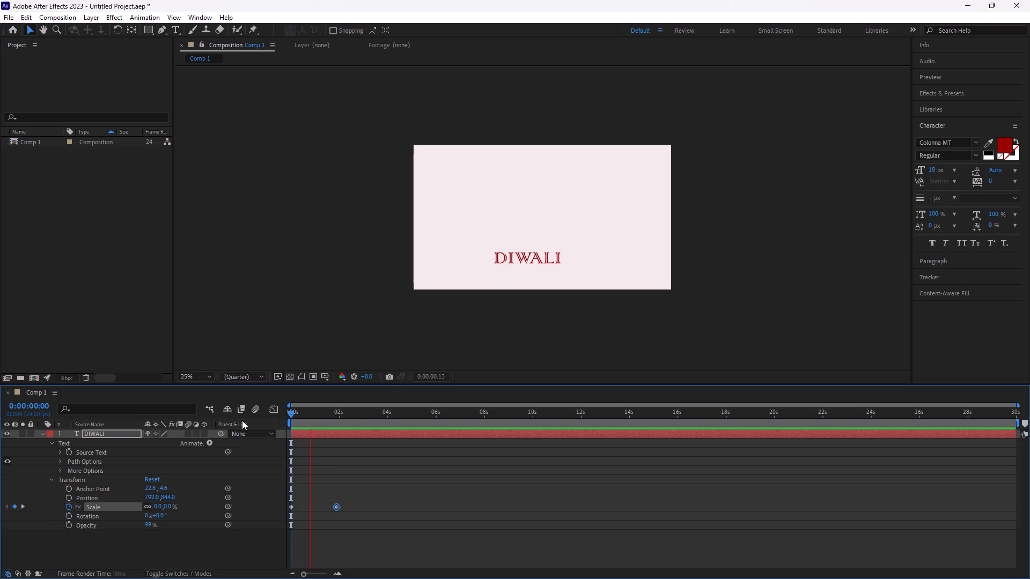
key(space)
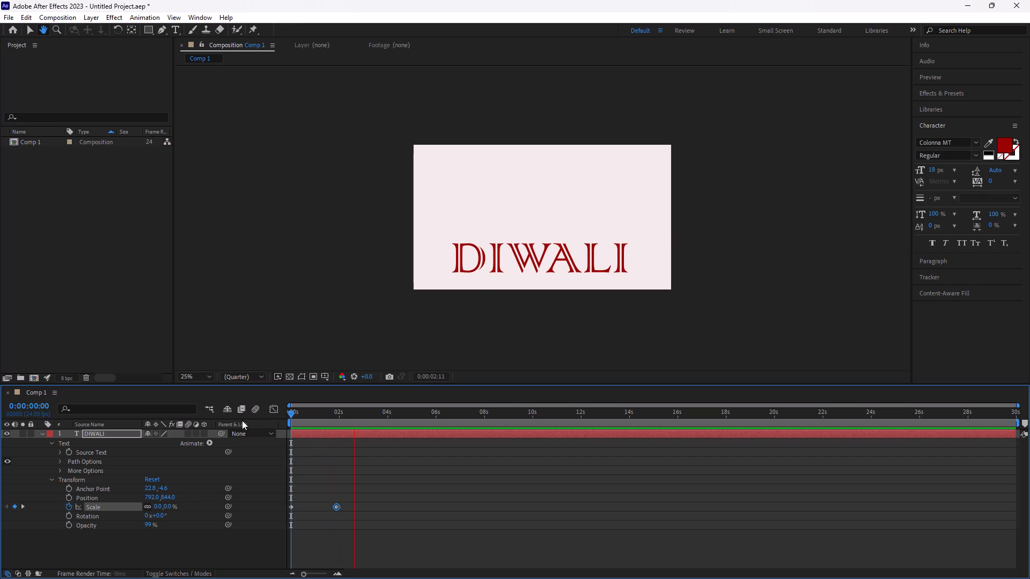
click(288, 338)
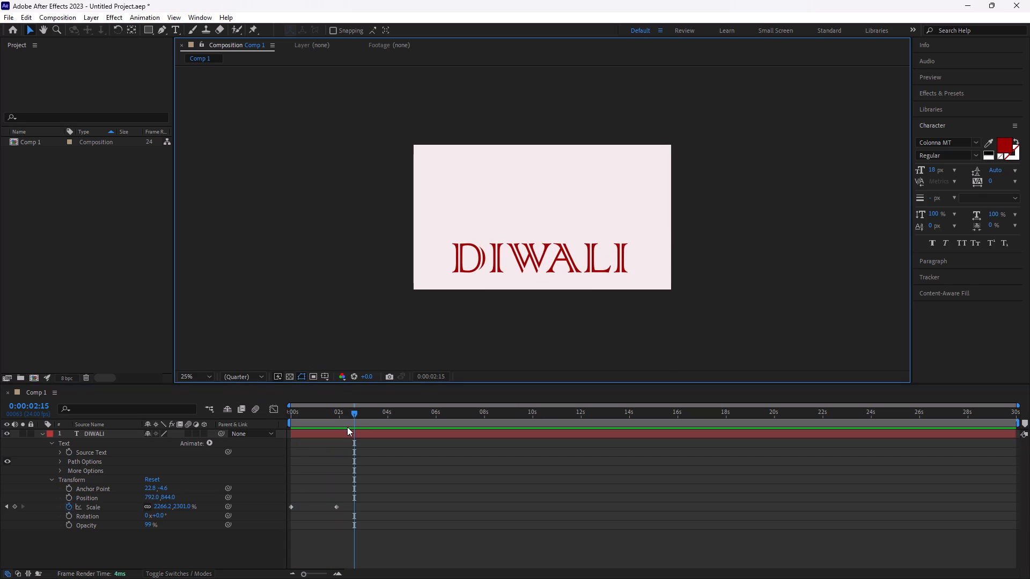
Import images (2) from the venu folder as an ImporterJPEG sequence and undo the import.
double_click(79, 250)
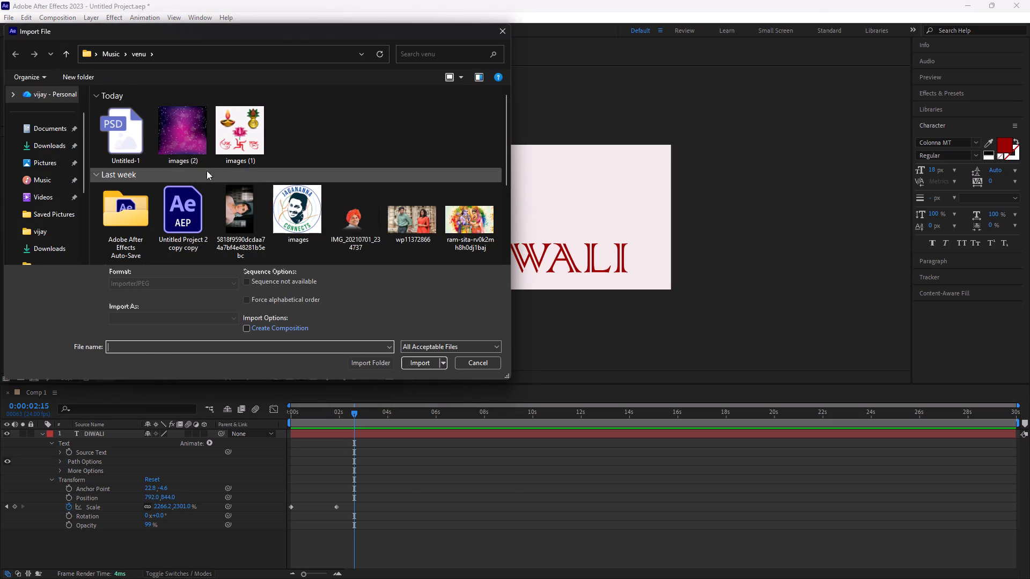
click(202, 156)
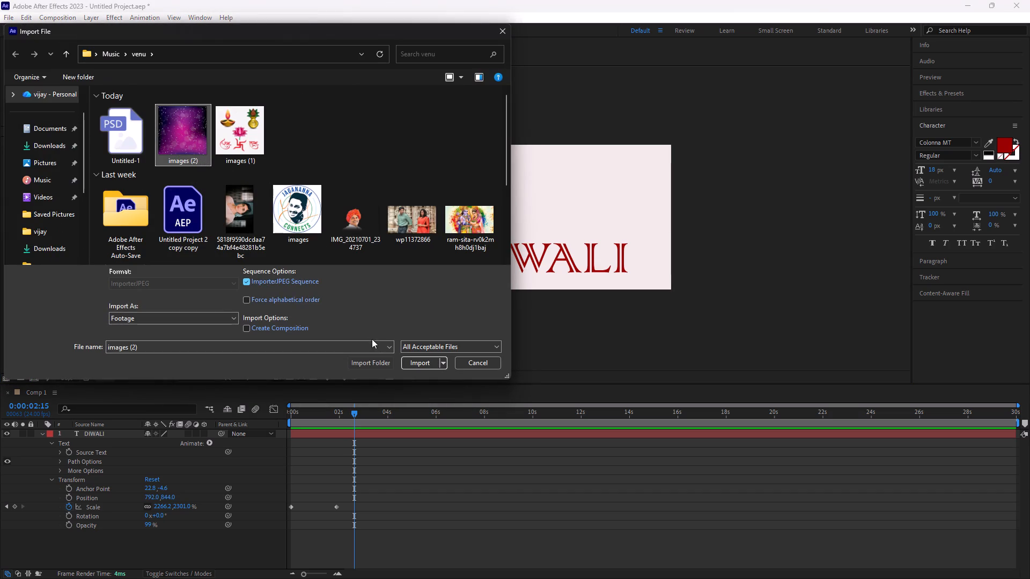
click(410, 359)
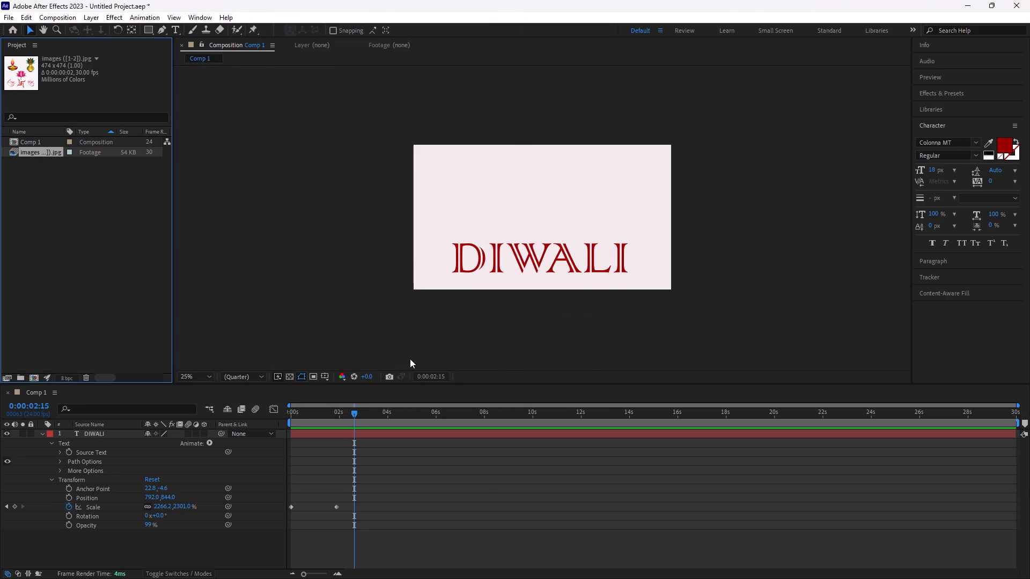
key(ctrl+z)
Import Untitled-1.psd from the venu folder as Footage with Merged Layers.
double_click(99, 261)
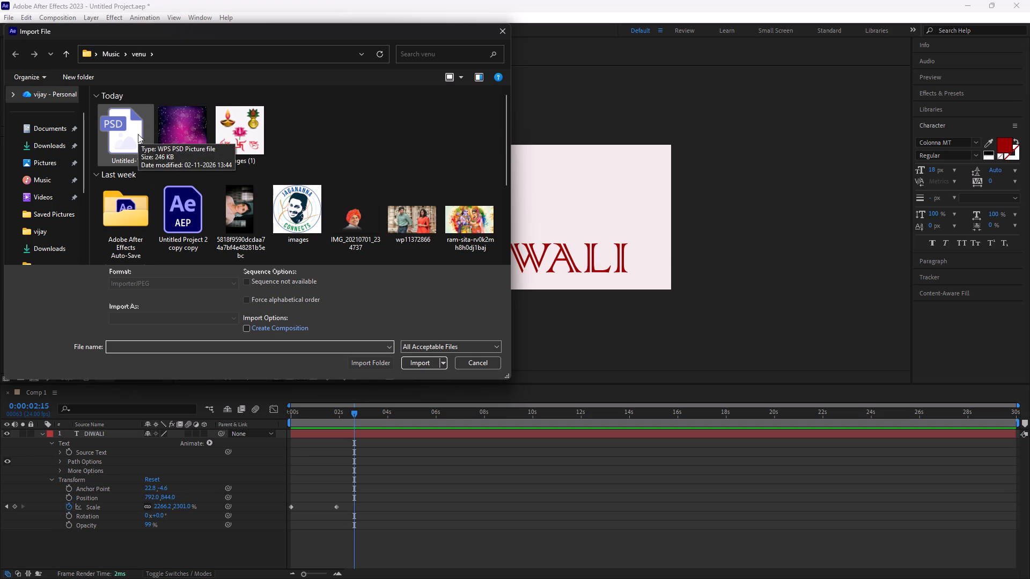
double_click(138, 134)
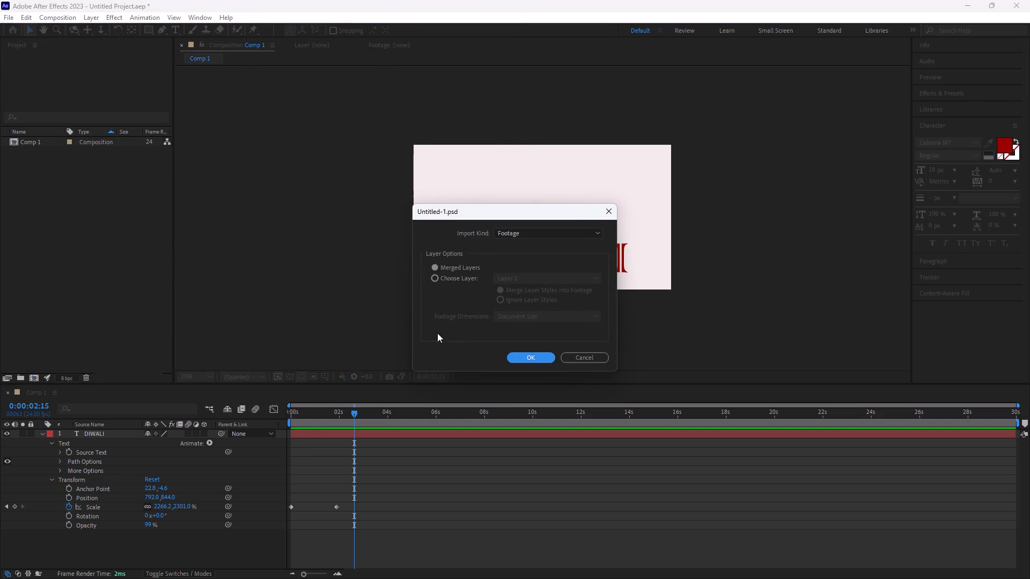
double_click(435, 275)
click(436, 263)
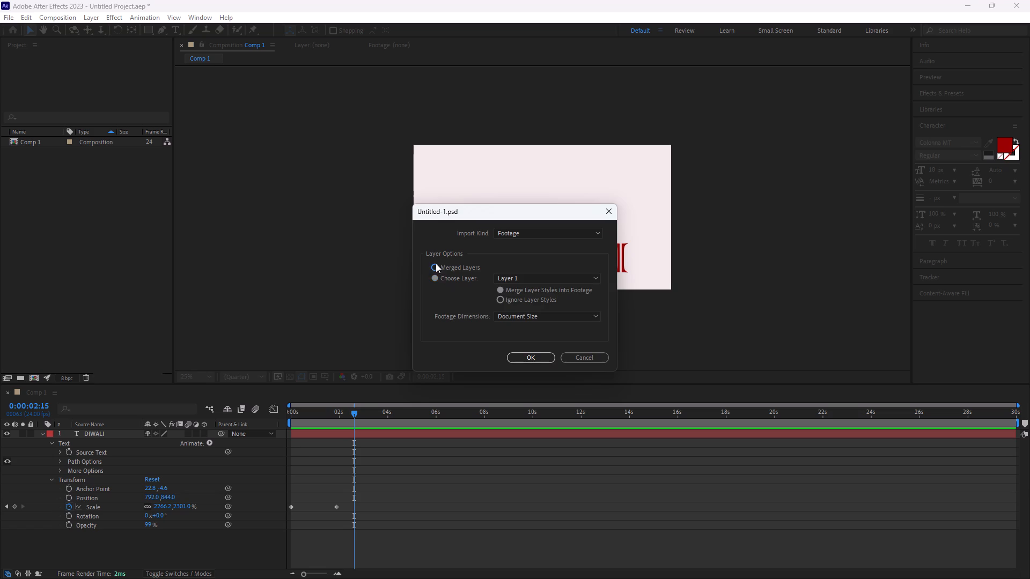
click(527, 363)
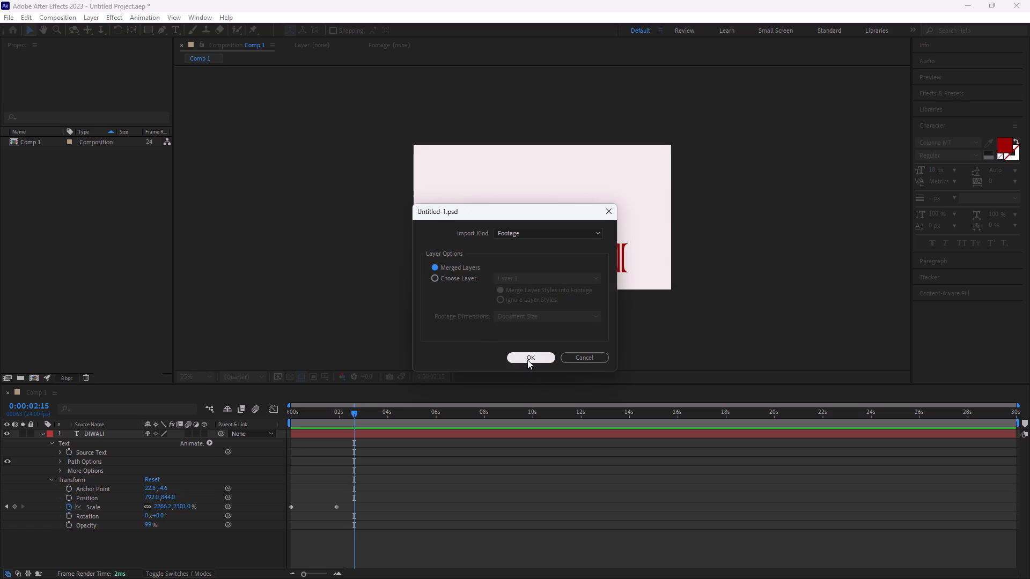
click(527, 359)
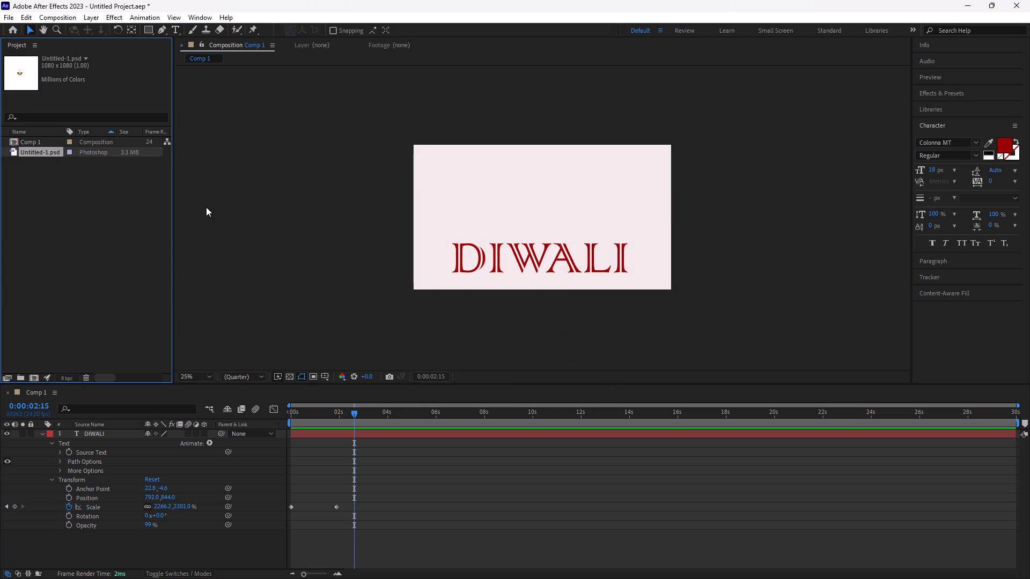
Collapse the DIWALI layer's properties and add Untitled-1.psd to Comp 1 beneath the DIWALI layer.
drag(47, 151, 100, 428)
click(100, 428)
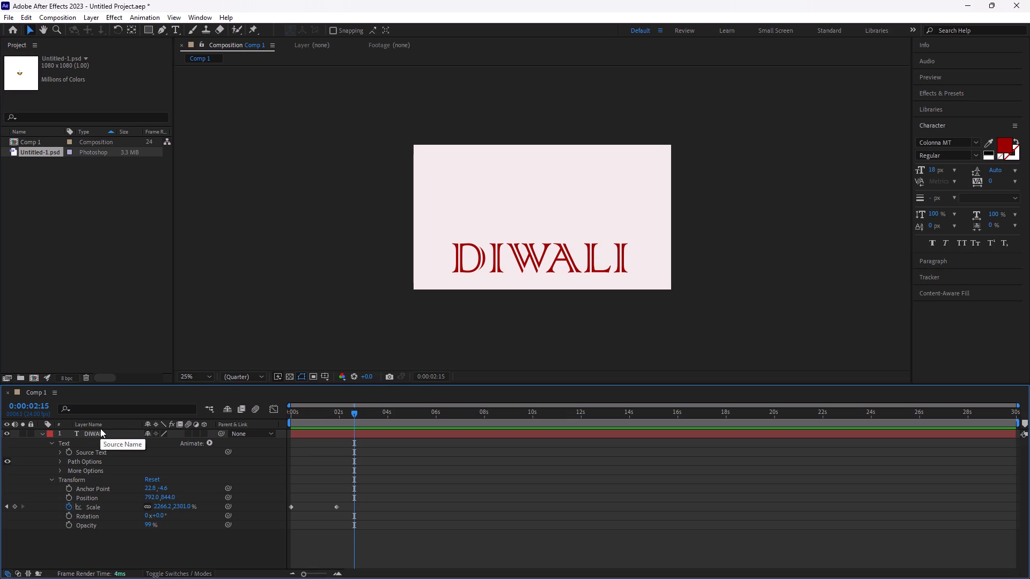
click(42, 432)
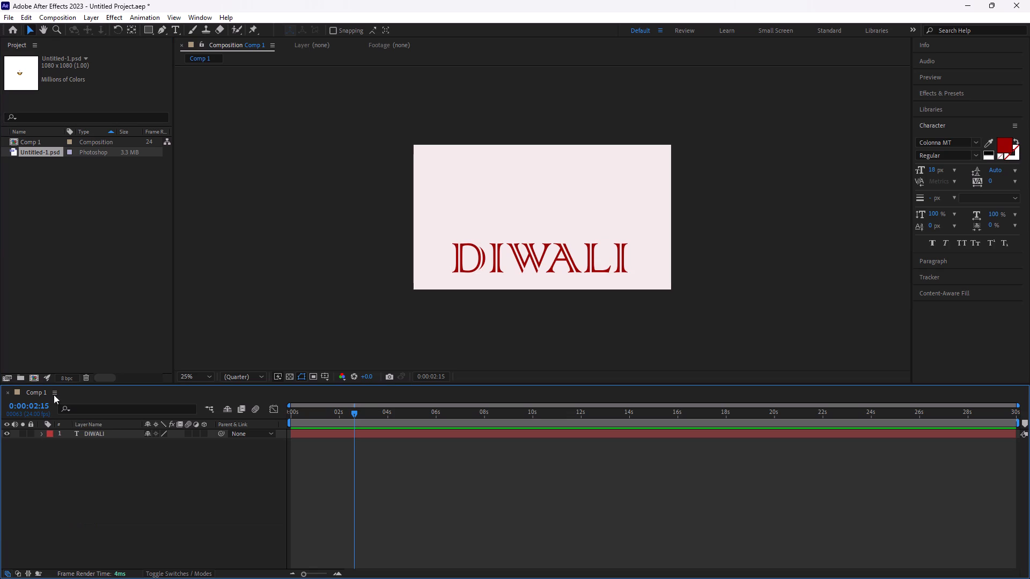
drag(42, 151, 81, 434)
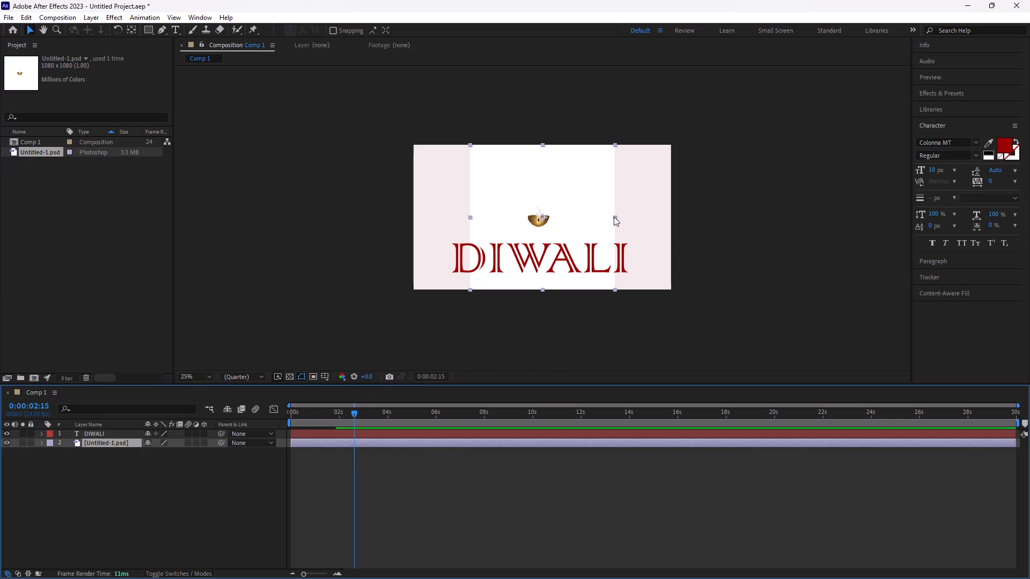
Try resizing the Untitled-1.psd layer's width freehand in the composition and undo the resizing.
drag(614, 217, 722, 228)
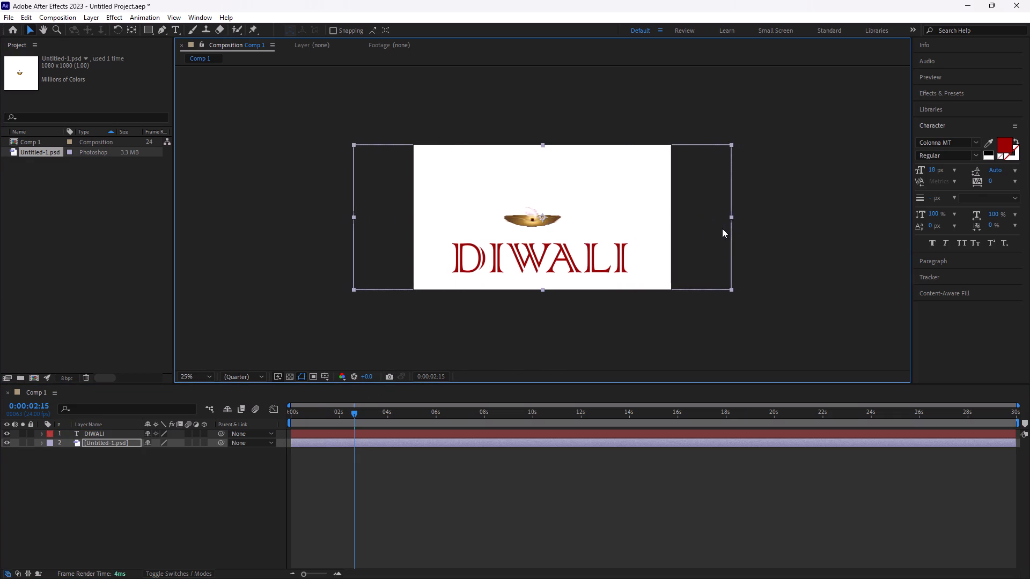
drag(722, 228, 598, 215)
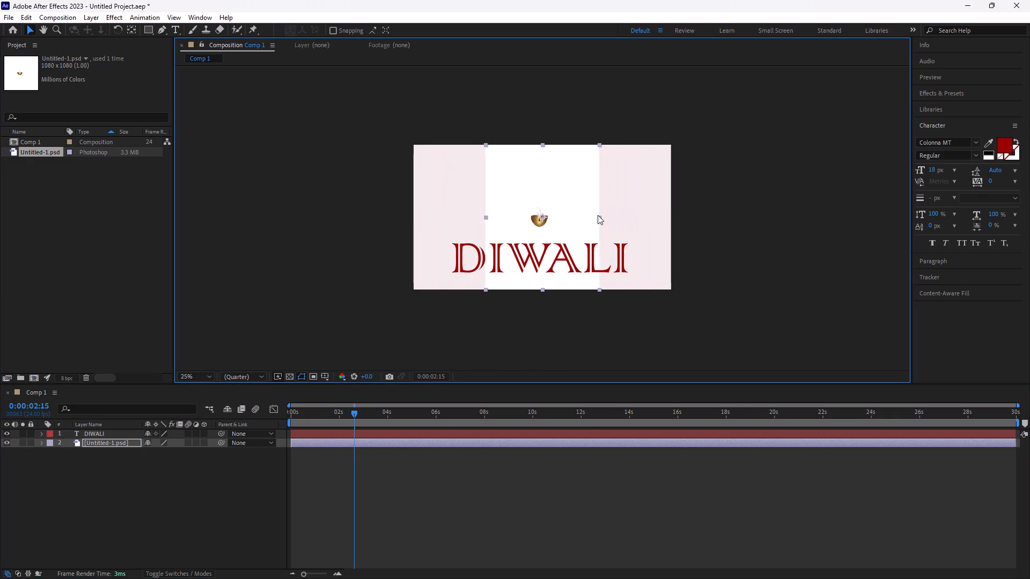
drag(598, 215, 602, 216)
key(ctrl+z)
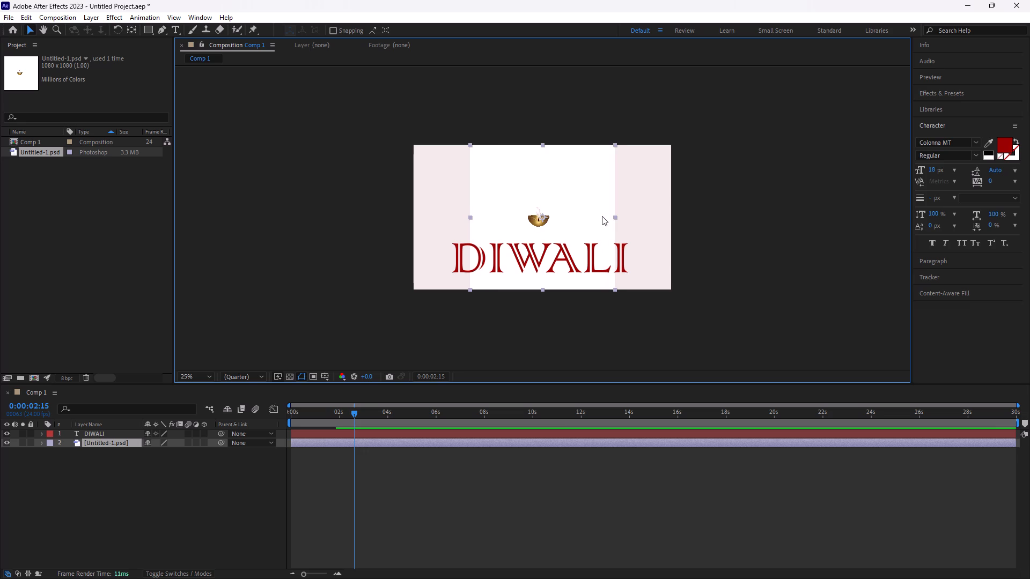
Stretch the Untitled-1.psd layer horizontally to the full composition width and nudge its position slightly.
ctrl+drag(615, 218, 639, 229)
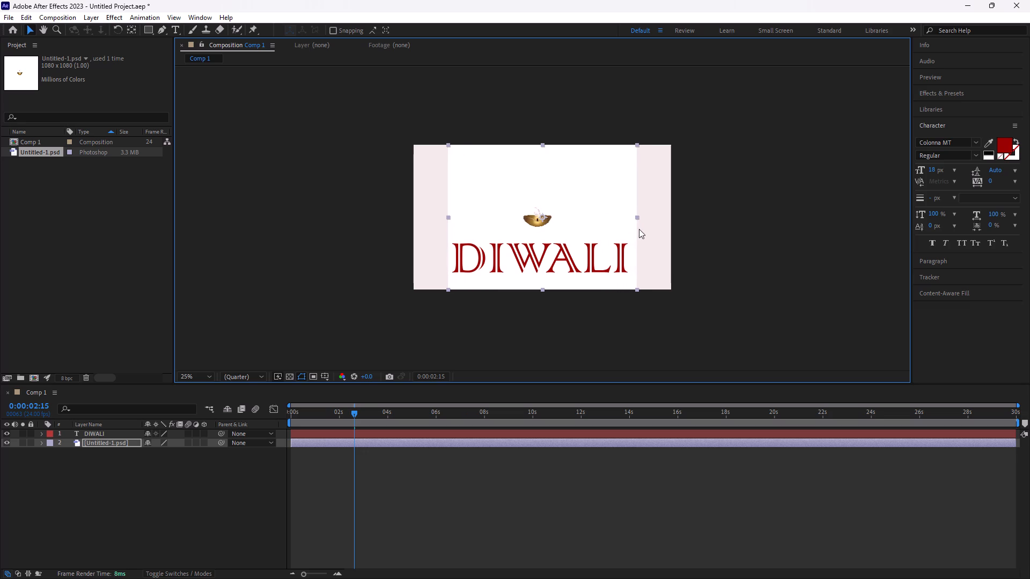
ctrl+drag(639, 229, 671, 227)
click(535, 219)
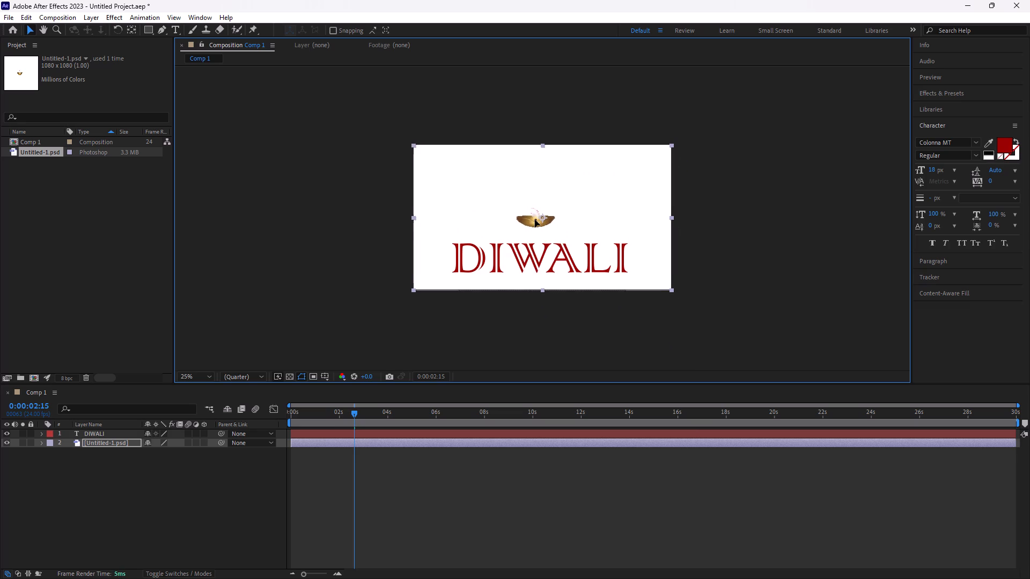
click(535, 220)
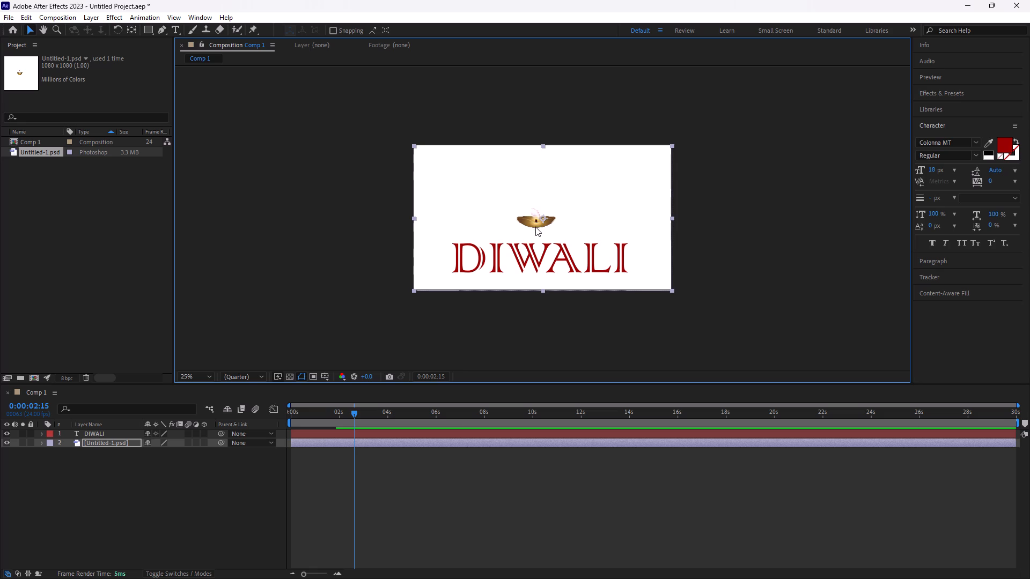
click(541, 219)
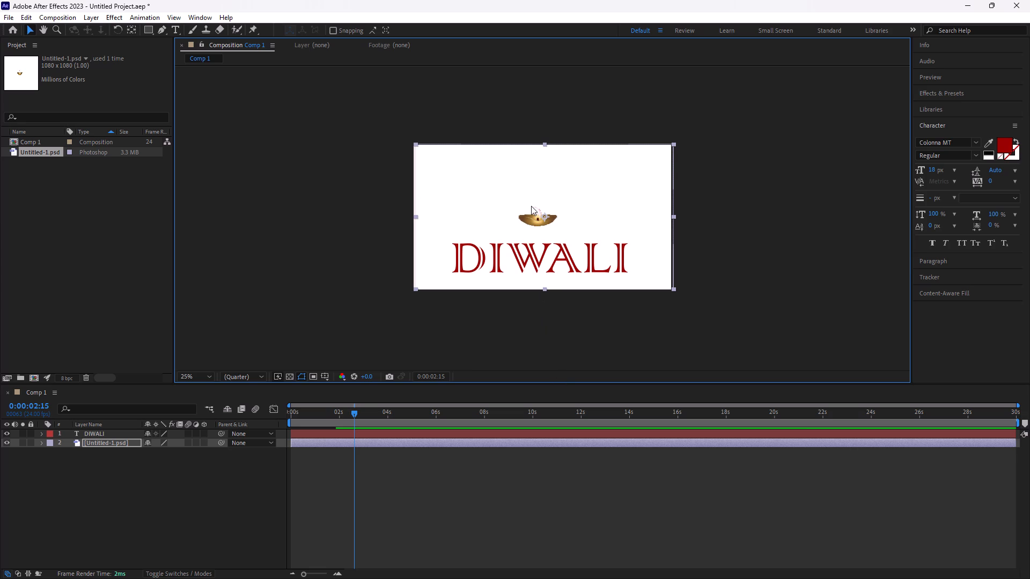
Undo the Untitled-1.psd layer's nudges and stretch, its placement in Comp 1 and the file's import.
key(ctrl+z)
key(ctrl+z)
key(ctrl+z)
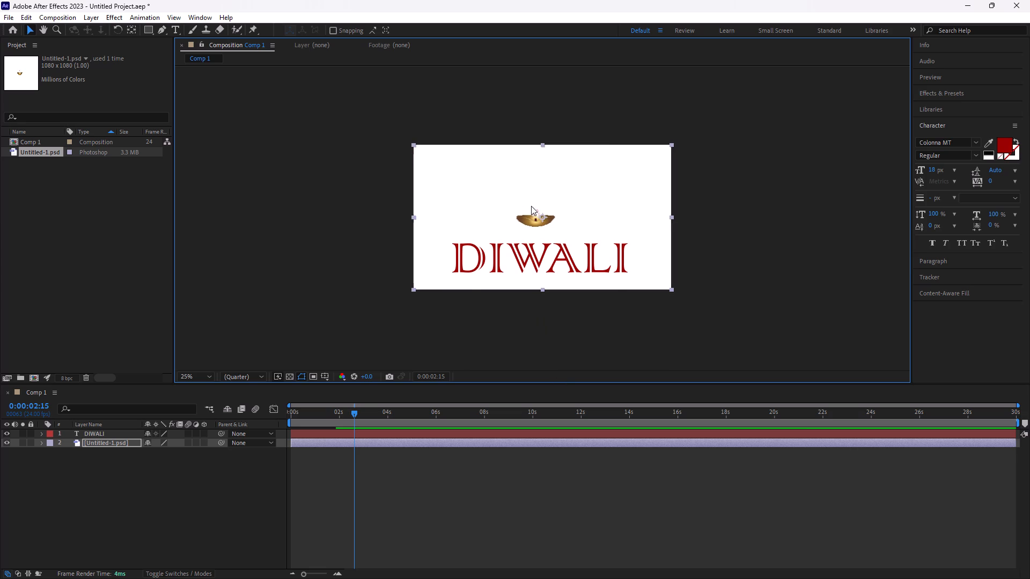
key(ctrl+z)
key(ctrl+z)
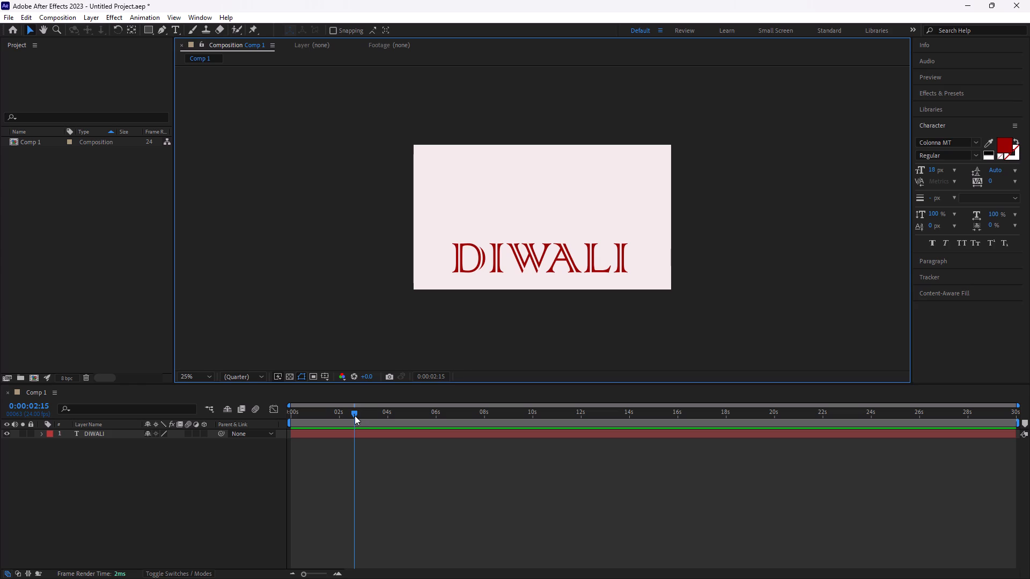
Preview the DIWALI scale-up animation from the start and stop at 0:00:01:17.
drag(355, 415, 182, 428)
key(space)
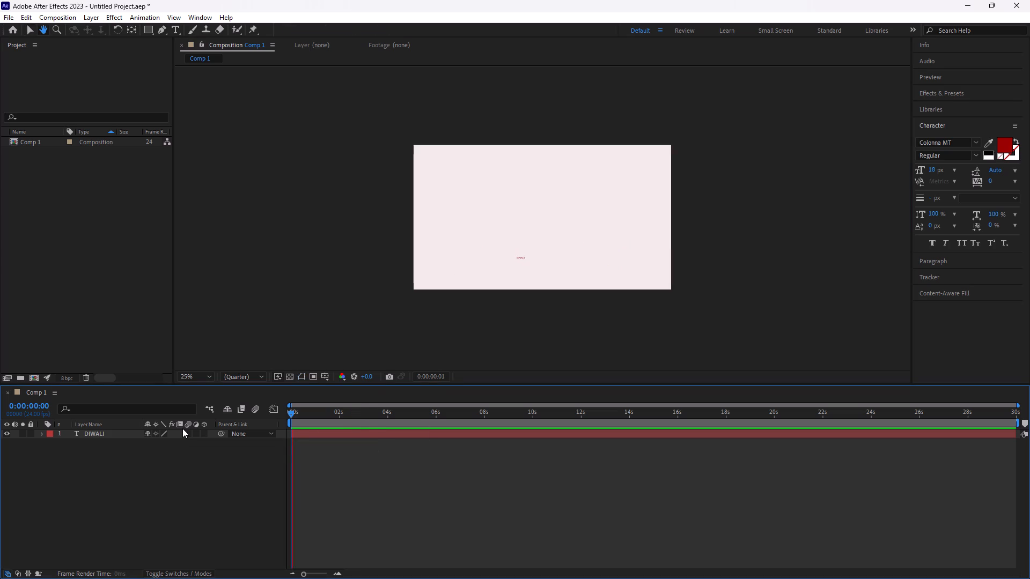
key(space)
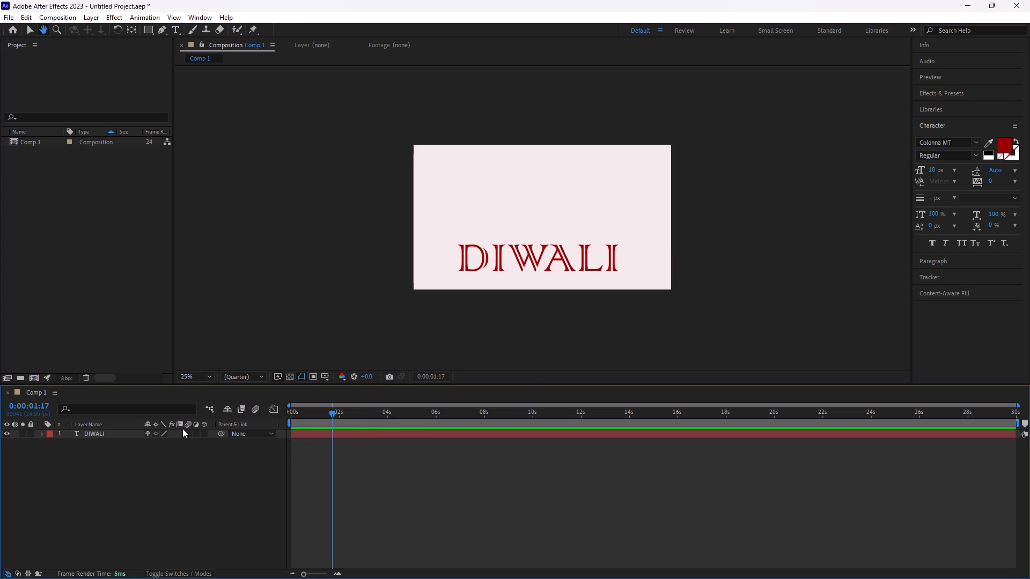
Undo the freehand enlargement of the DIWALI title at 0:00:01:21.
key(ctrl+z)
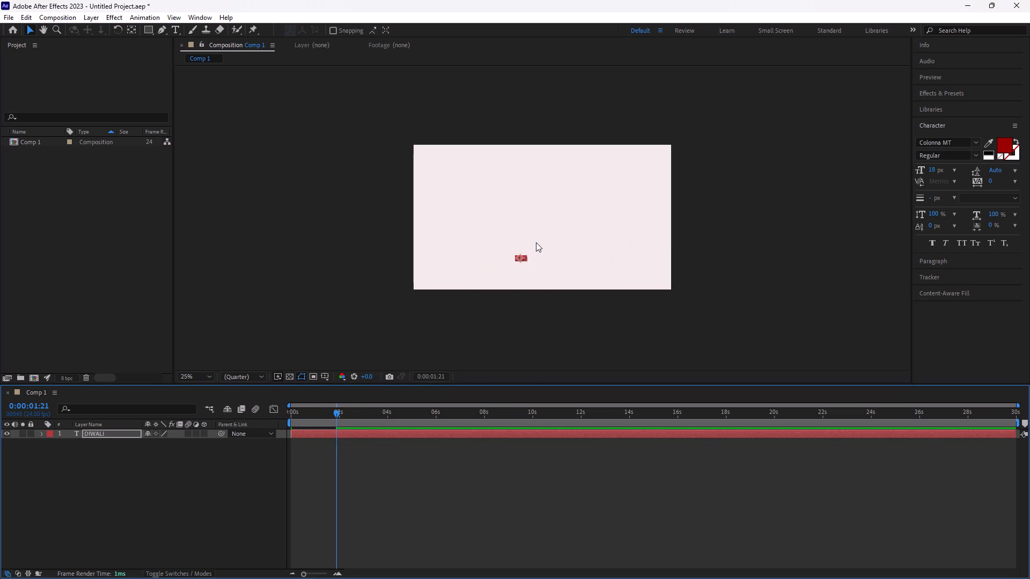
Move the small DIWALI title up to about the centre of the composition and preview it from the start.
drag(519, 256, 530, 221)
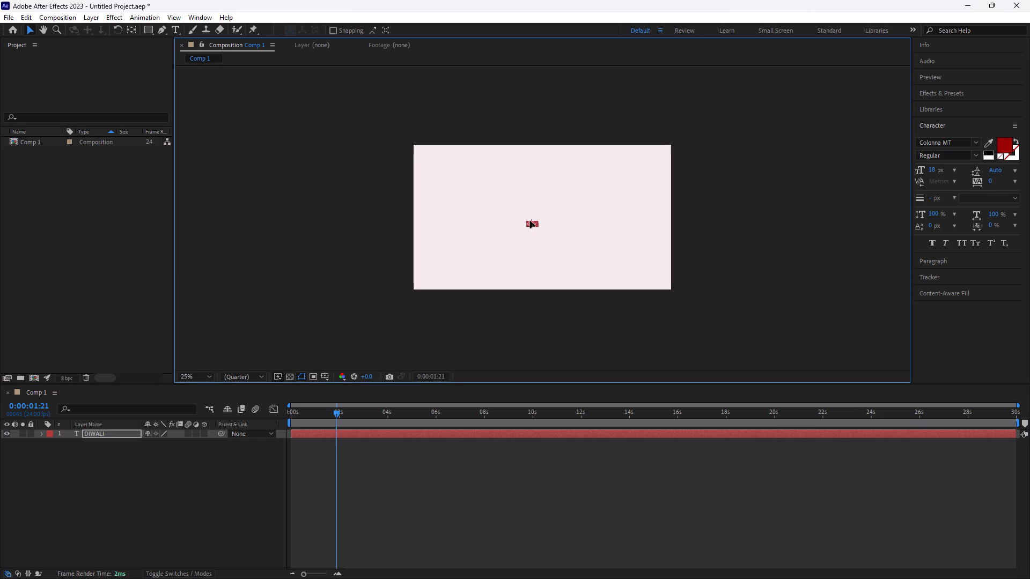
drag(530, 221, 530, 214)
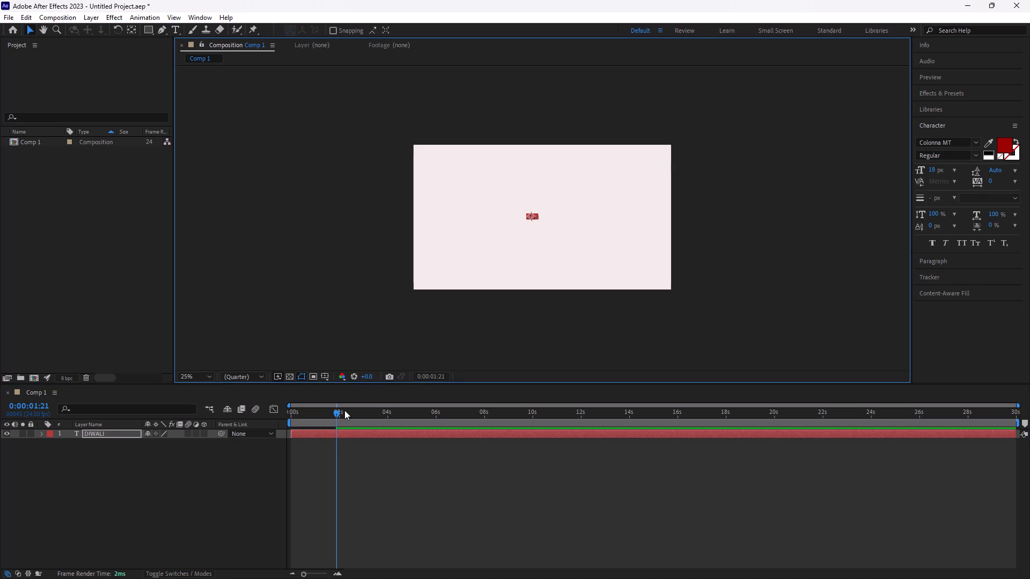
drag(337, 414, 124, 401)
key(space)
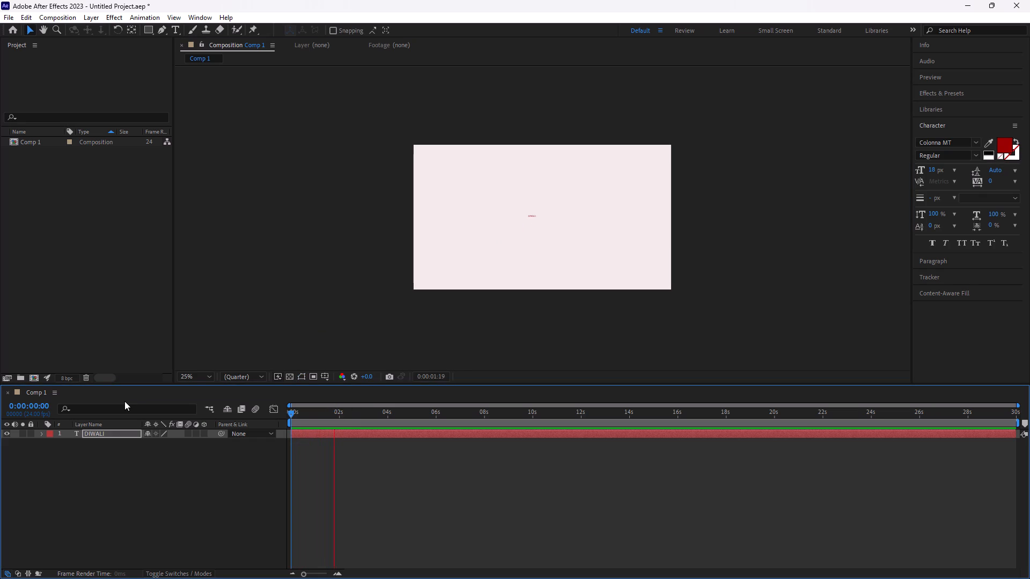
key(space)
Undo the DIWALI title's moves and its earlier Scale keyframe edits, going back to 0:00:00:00.
key(ctrl+z)
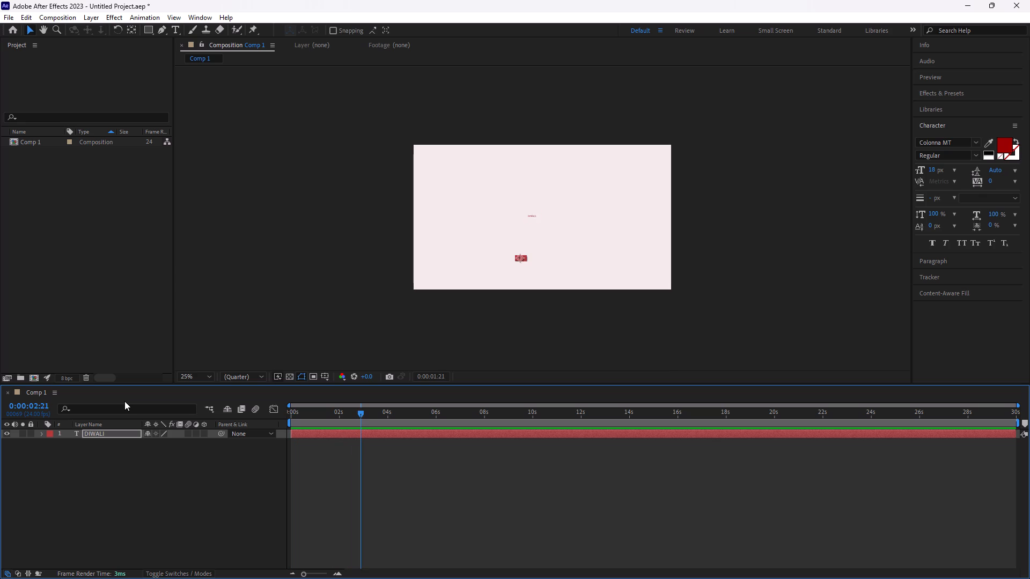
key(ctrl+z)
key(ctrl+z)
key(ctrl+z)
key(space)
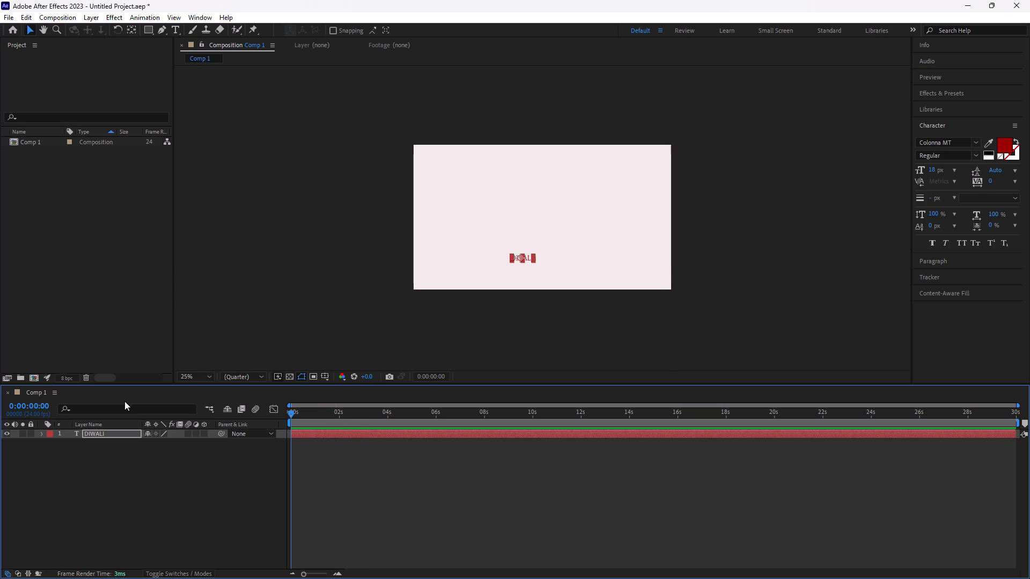
Undo the DIWALI title's remaining size edits until it is large again, and play the composition to check it.
key(space)
key(ctrl+z)
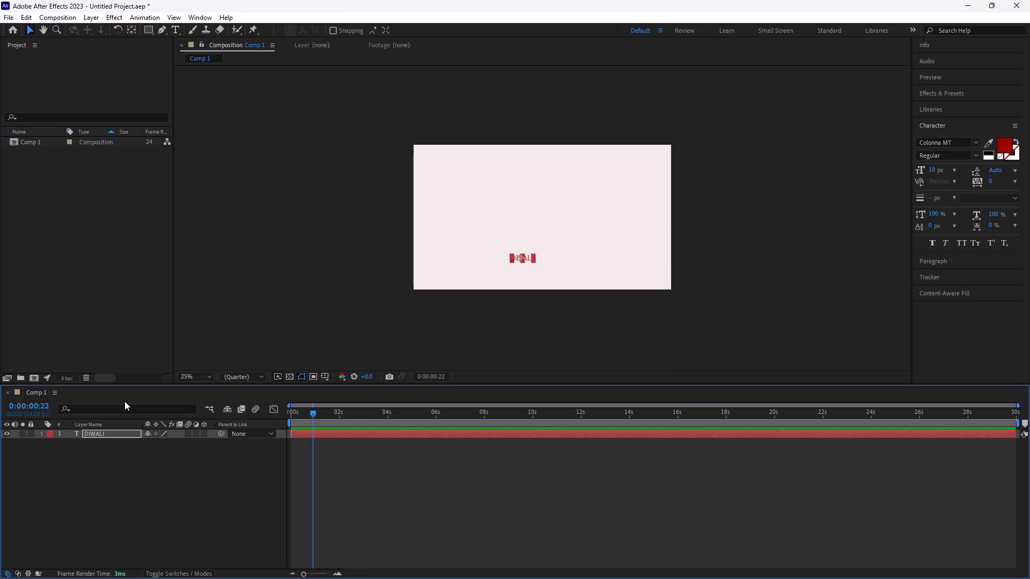
key(ctrl+z)
key(ctrl+z)
key(ctrl+z)
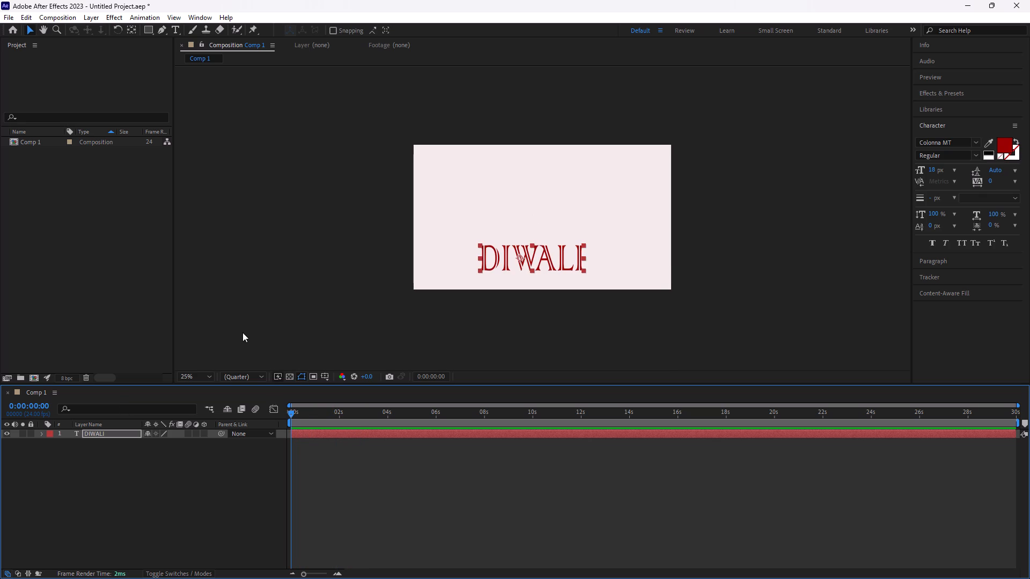
key(space)
key(space)
key(space)
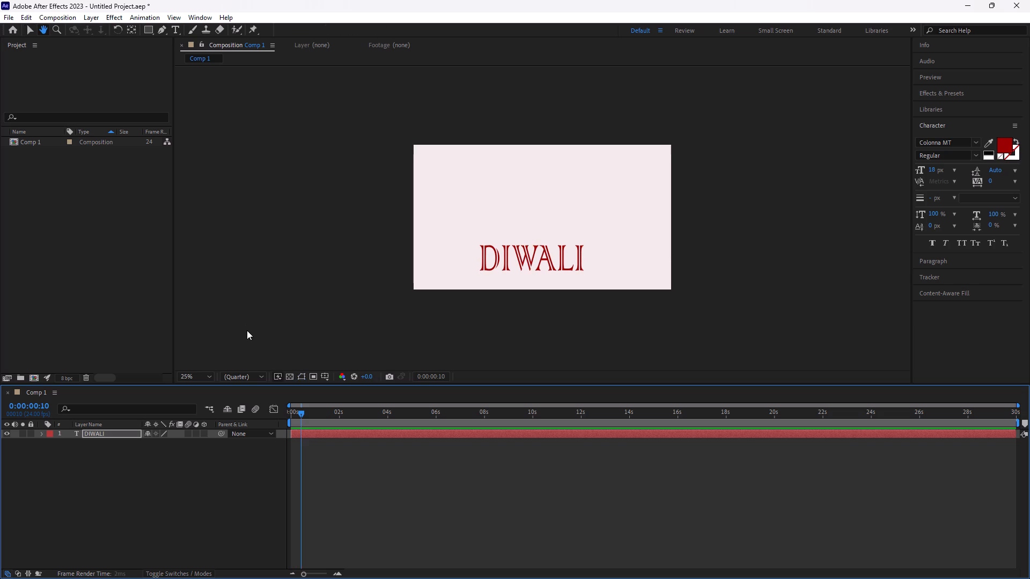
key(space)
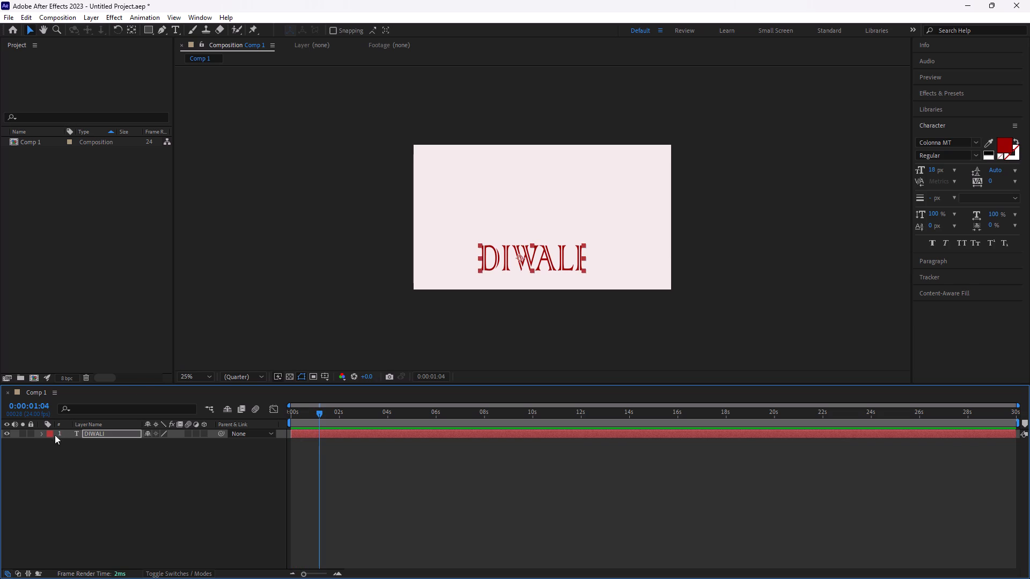
Expand the DIWALI layer's properties and move the title up to about the centre of the composition, near position 820, 544.
click(40, 433)
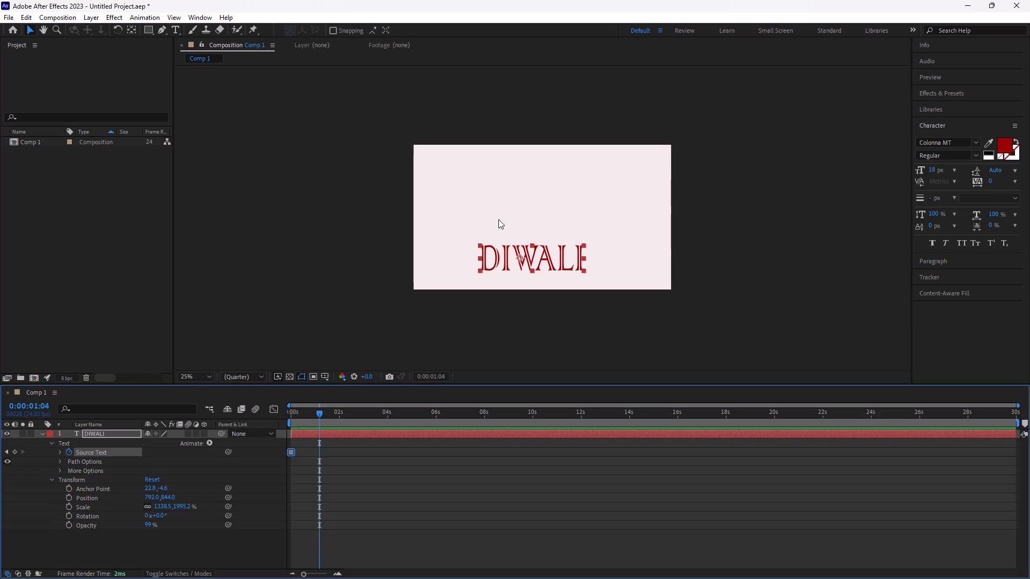
drag(518, 256, 534, 200)
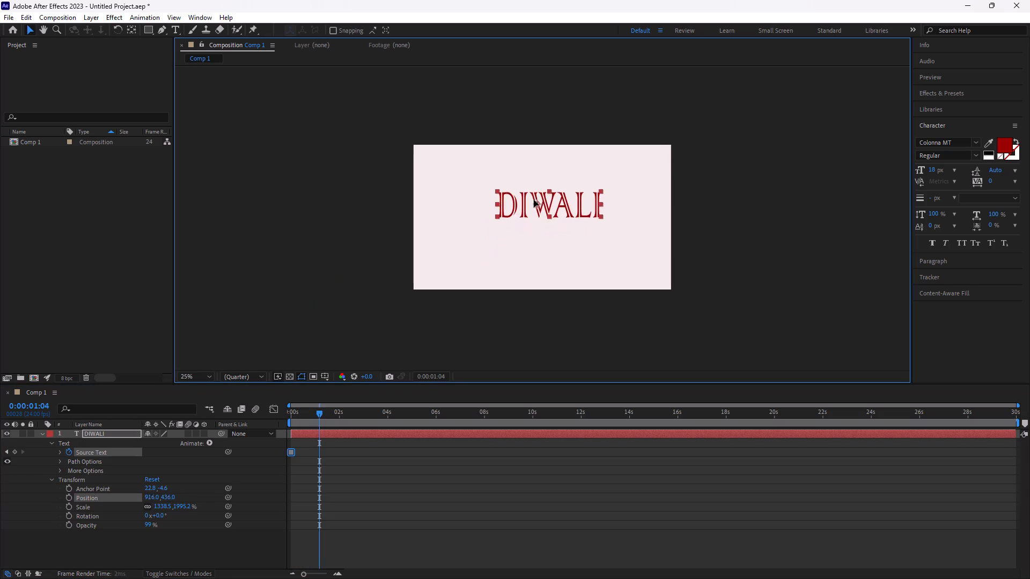
drag(534, 200, 522, 216)
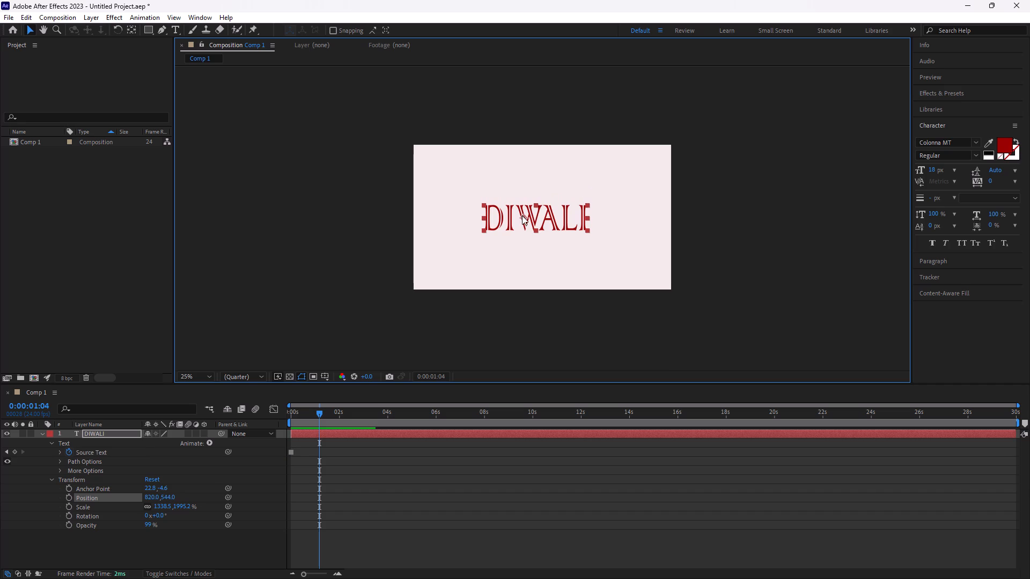
Enlarge the DIWALI title freehand, mainly in width, to a Scale of about 2196 by 2162%.
drag(587, 231, 603, 241)
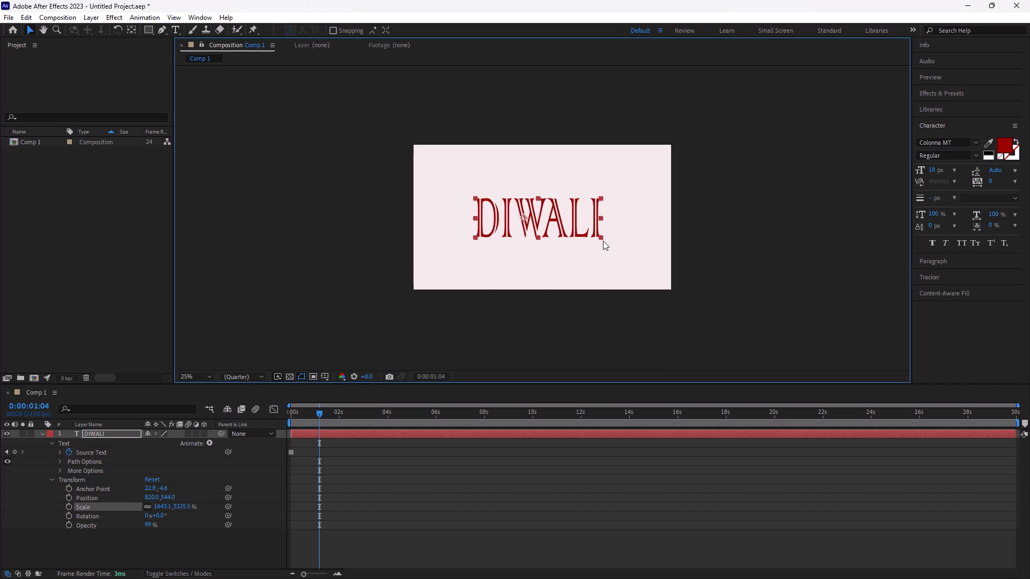
drag(603, 241, 623, 231)
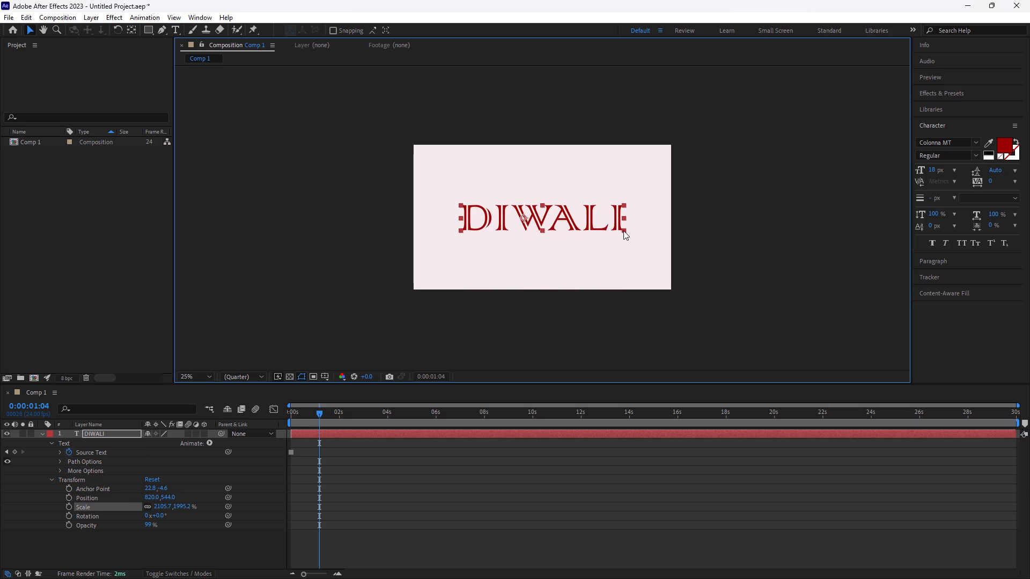
drag(623, 231, 634, 231)
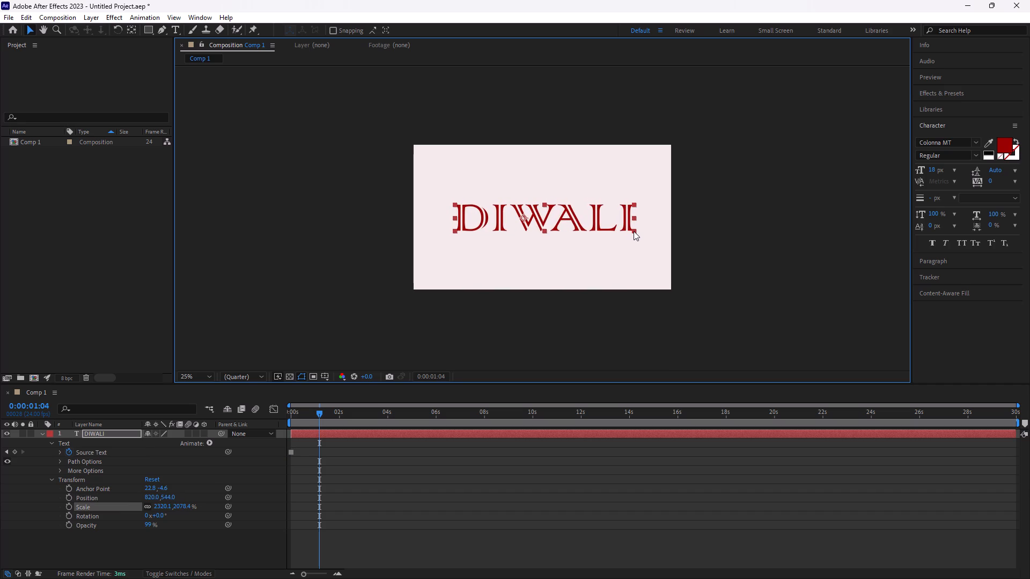
drag(634, 231, 628, 232)
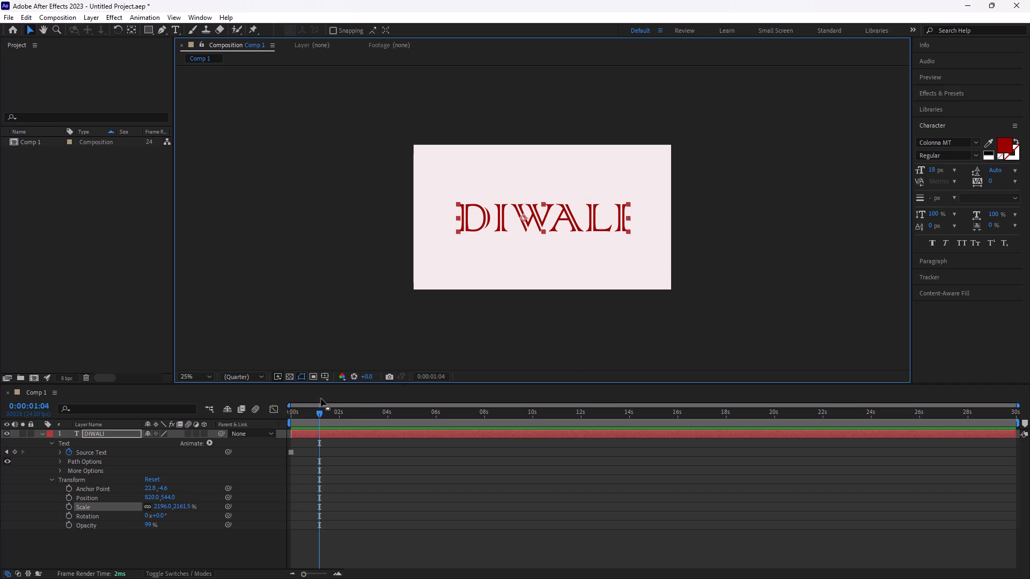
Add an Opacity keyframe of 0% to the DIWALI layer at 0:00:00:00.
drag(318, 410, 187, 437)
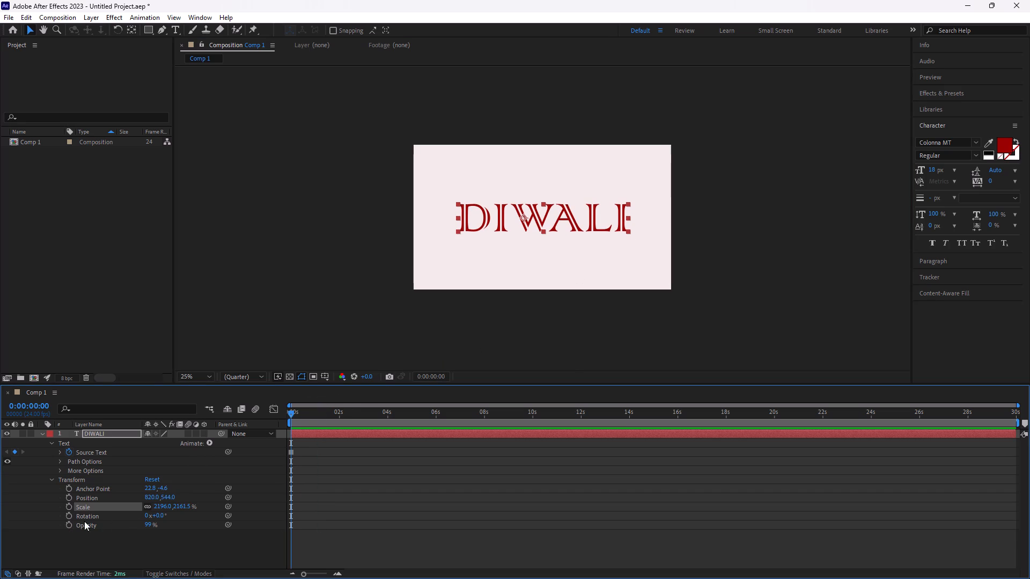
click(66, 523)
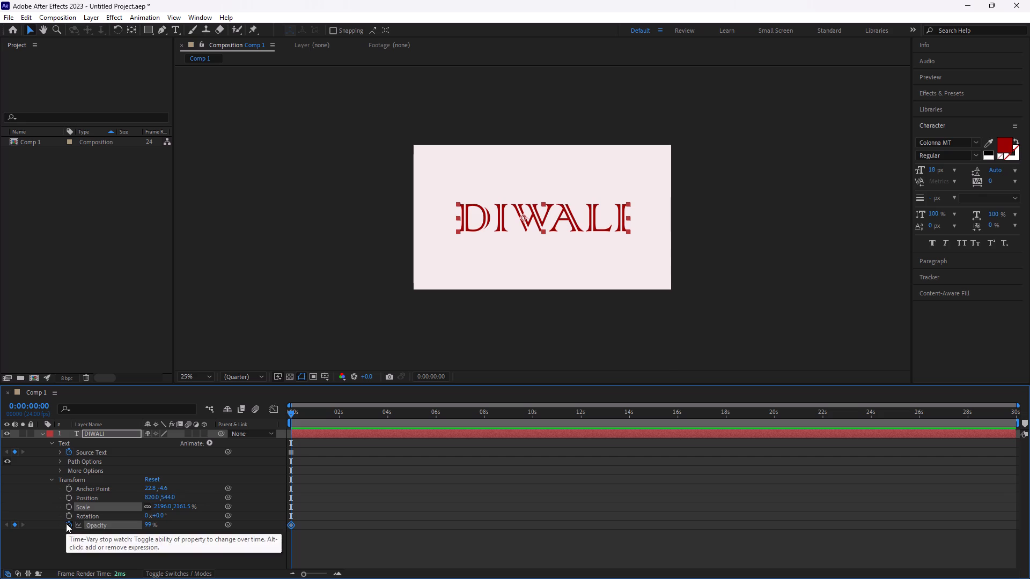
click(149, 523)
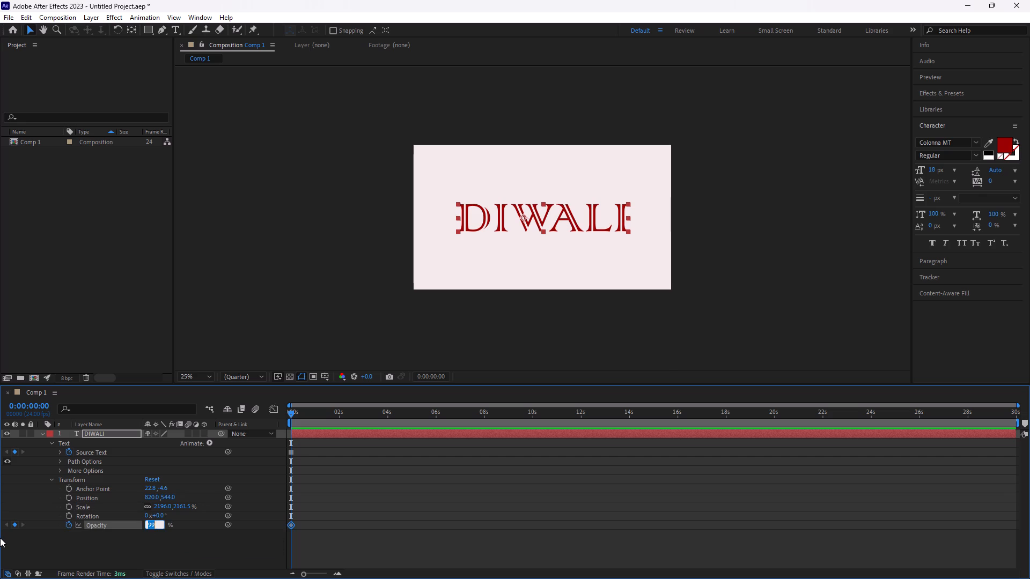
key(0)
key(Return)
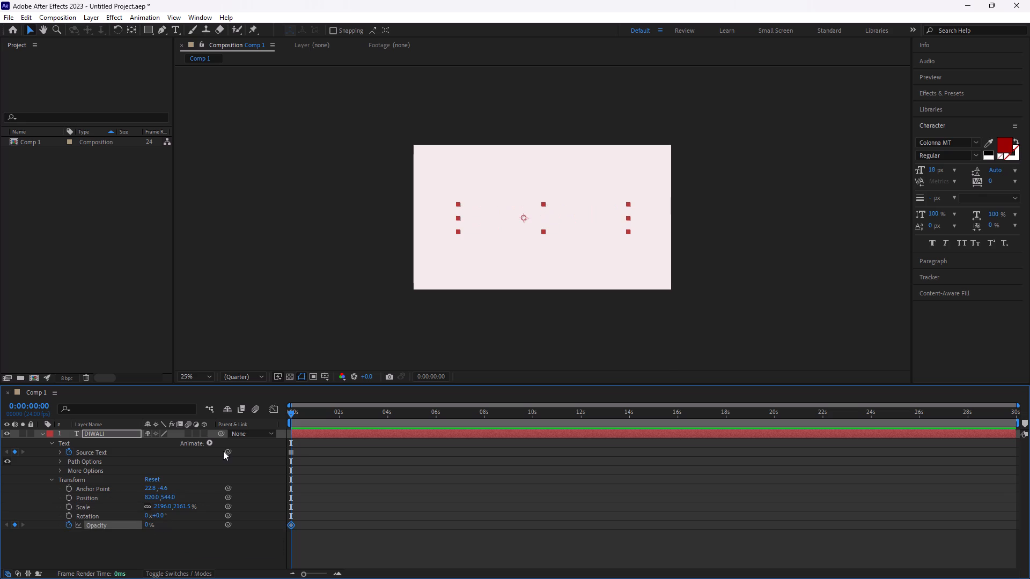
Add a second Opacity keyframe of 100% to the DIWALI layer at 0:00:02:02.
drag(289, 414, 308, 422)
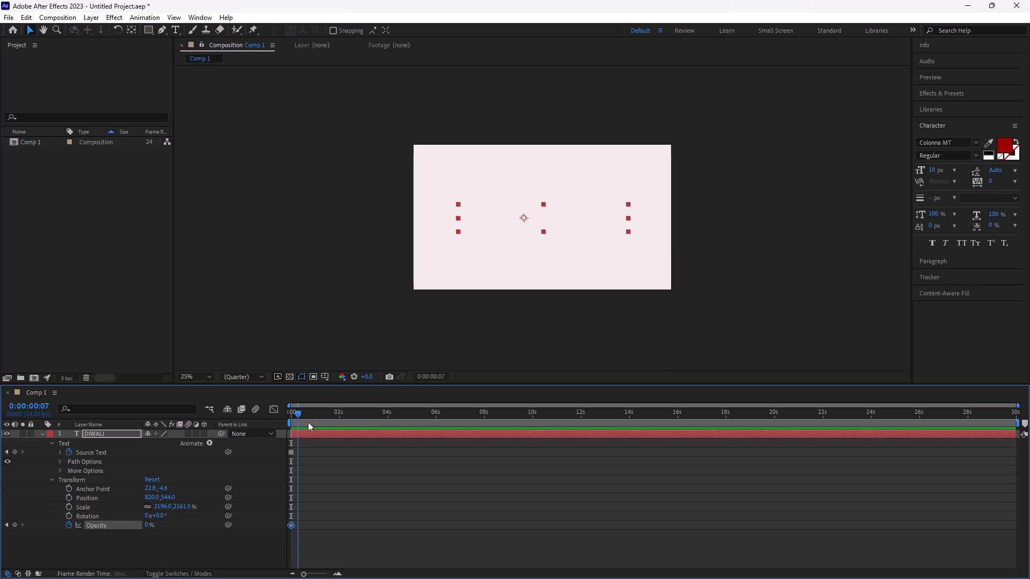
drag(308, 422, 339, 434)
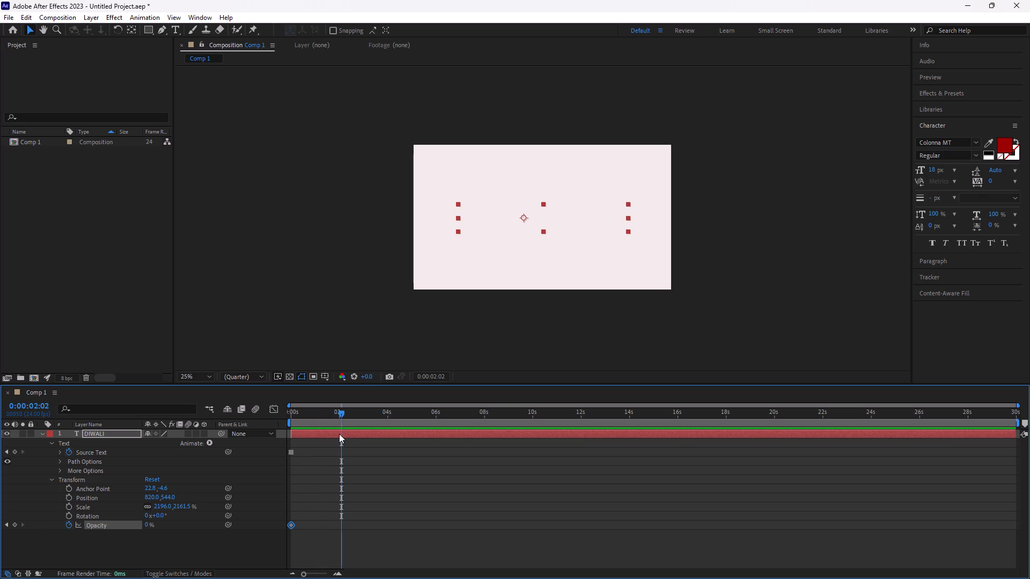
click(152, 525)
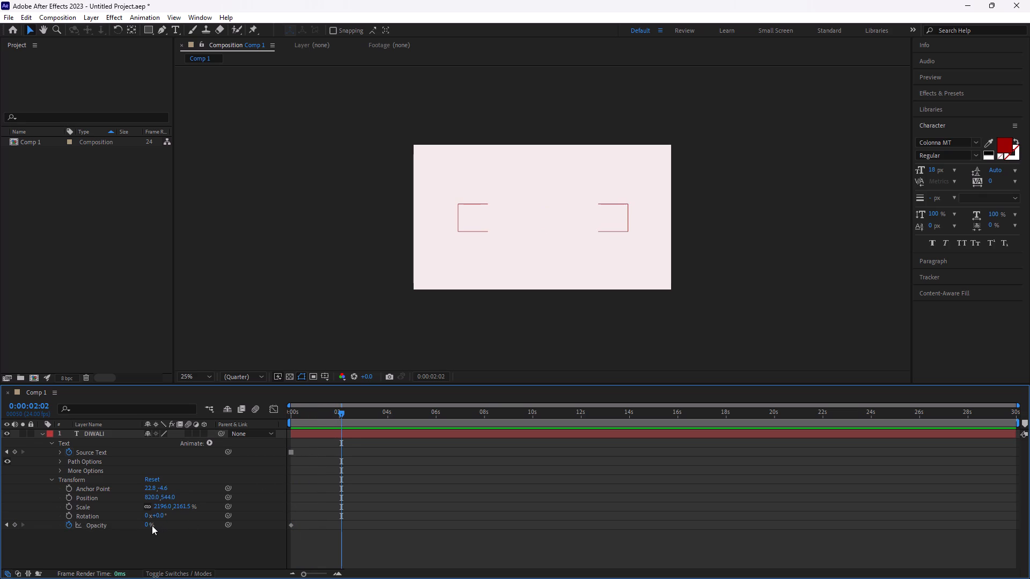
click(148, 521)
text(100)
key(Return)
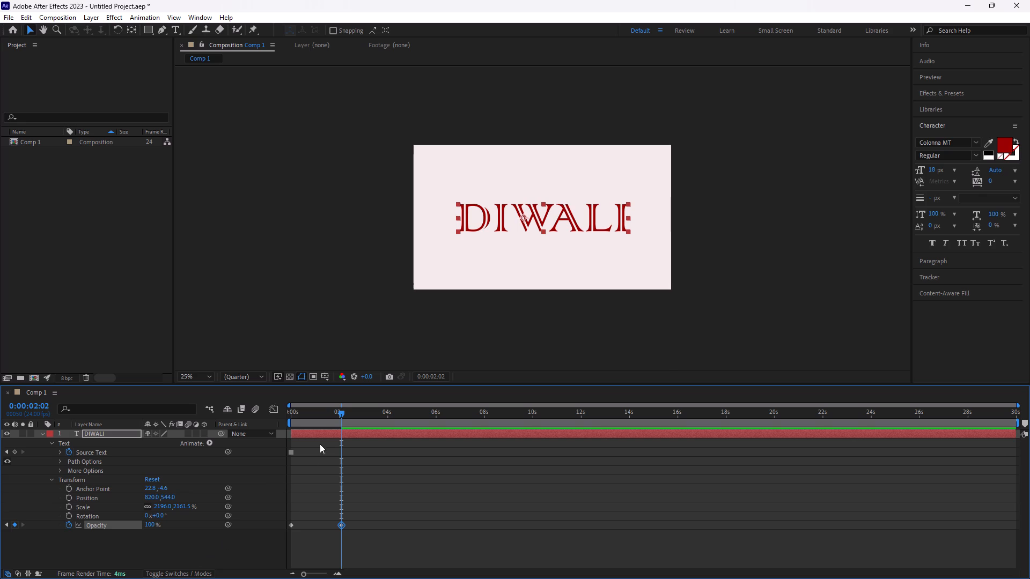
Preview the DIWALI title's opacity fade-in twice from the start of the composition.
drag(340, 407, 124, 447)
drag(340, 413, 95, 447)
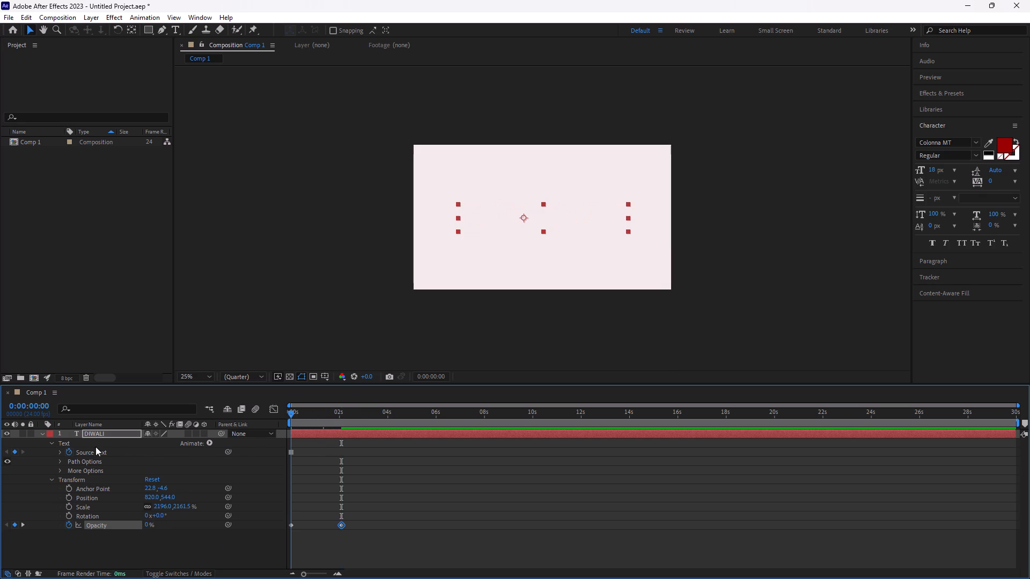
drag(95, 447, 85, 447)
key(space)
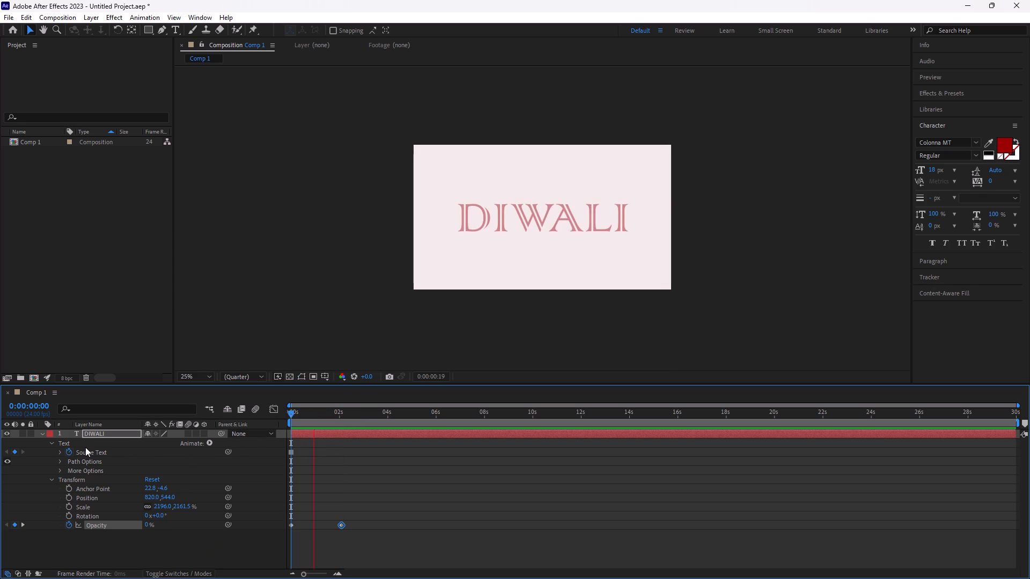
key(space)
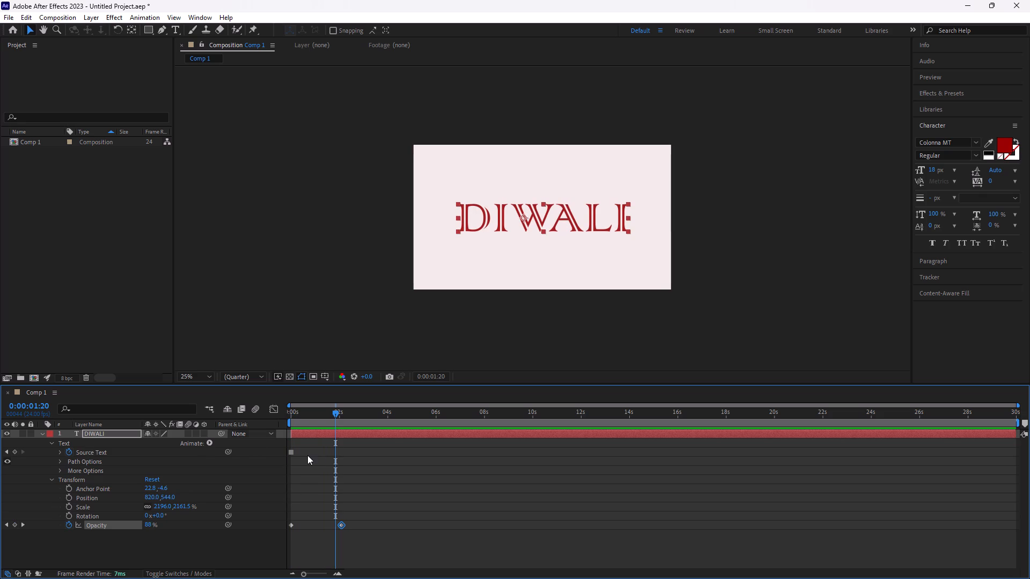
drag(335, 411, 286, 419)
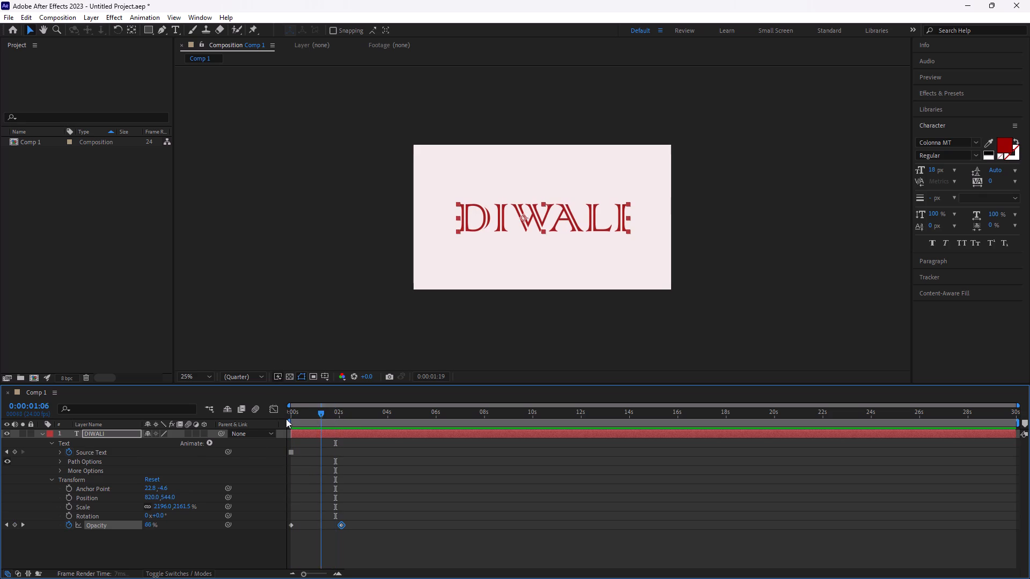
drag(286, 419, 214, 445)
key(space)
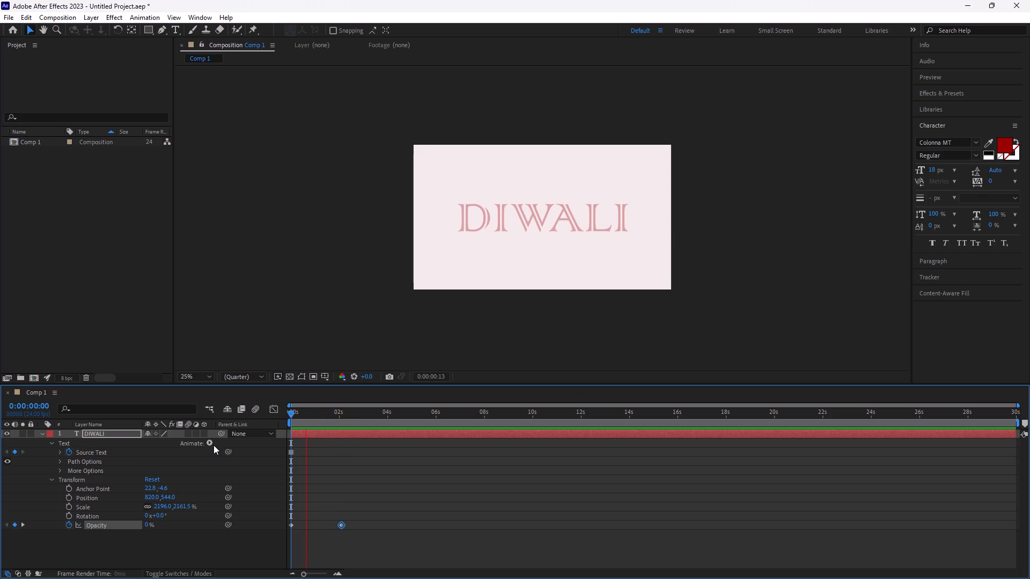
key(space)
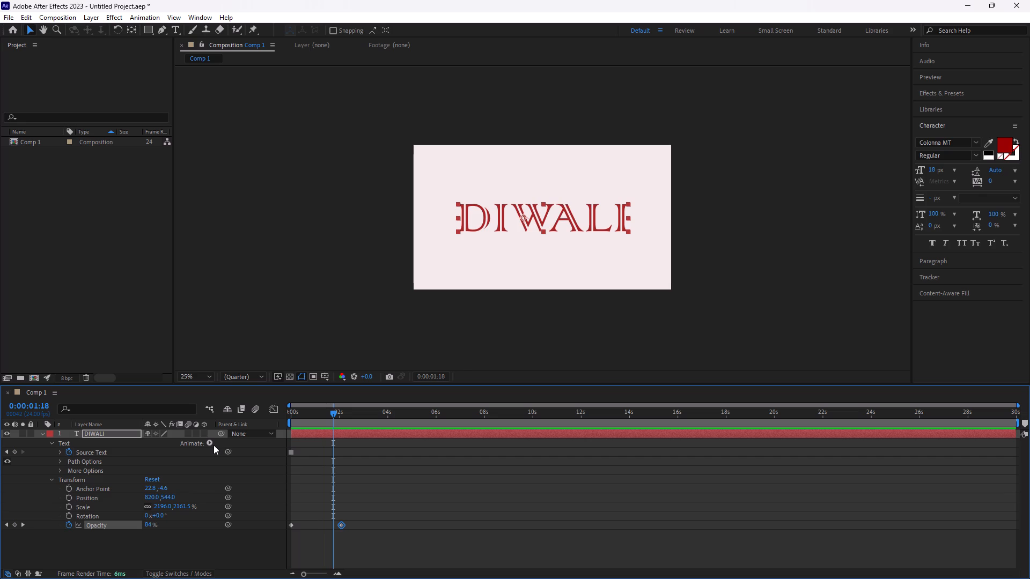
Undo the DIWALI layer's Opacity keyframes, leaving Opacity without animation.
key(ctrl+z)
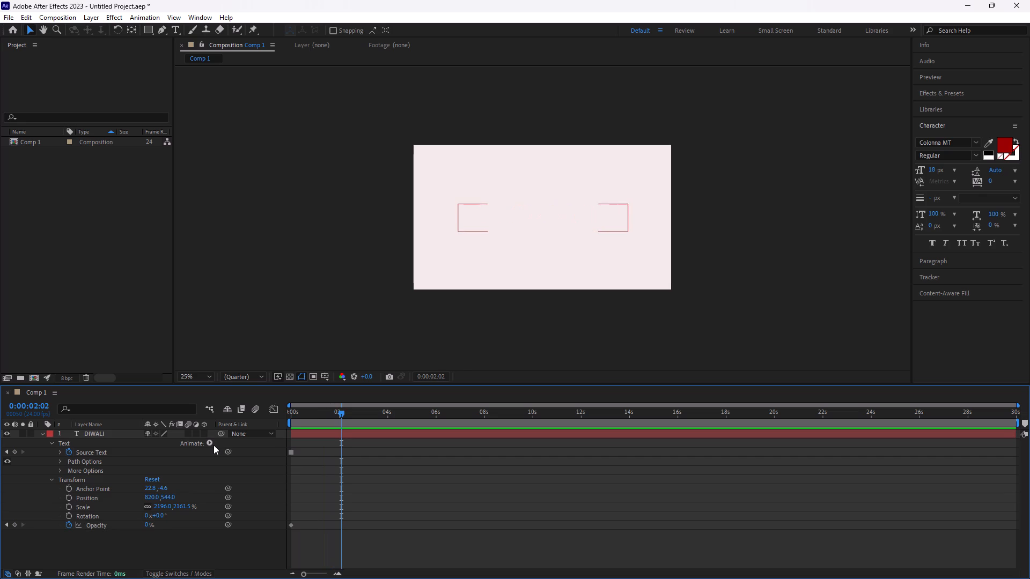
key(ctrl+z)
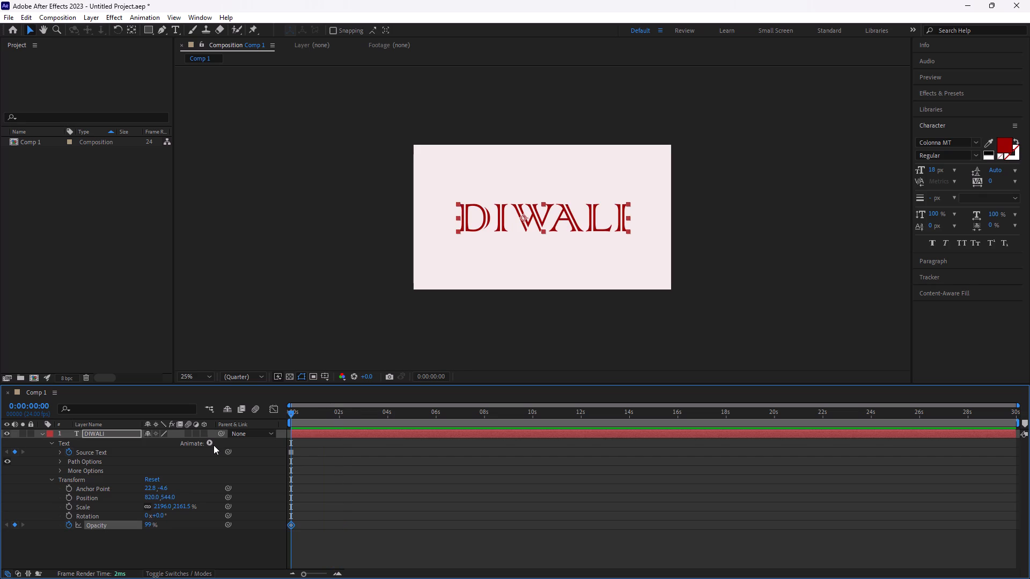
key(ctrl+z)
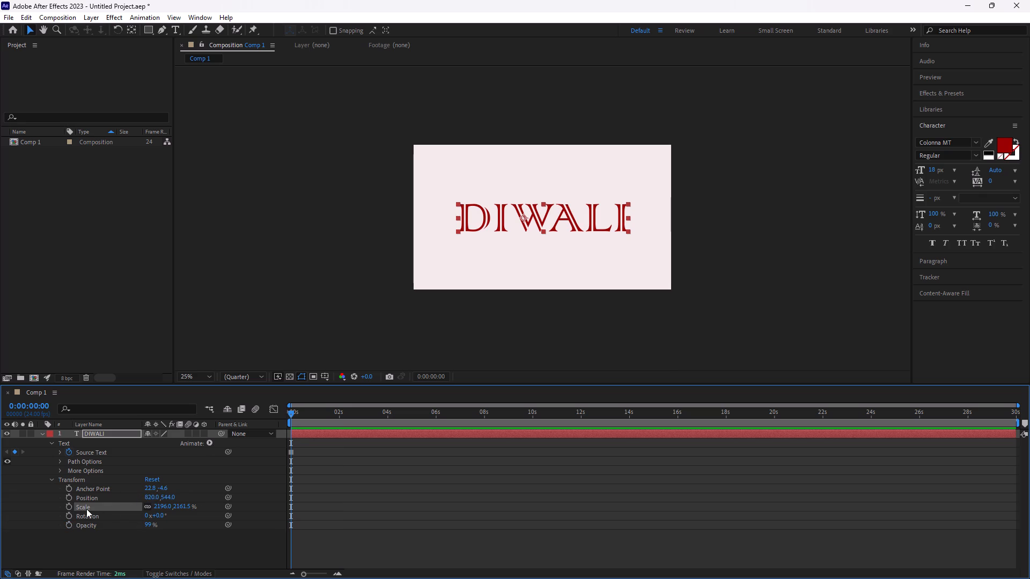
Add a Scale keyframe of 0% to the DIWALI layer at 0:00:00:00.
click(65, 509)
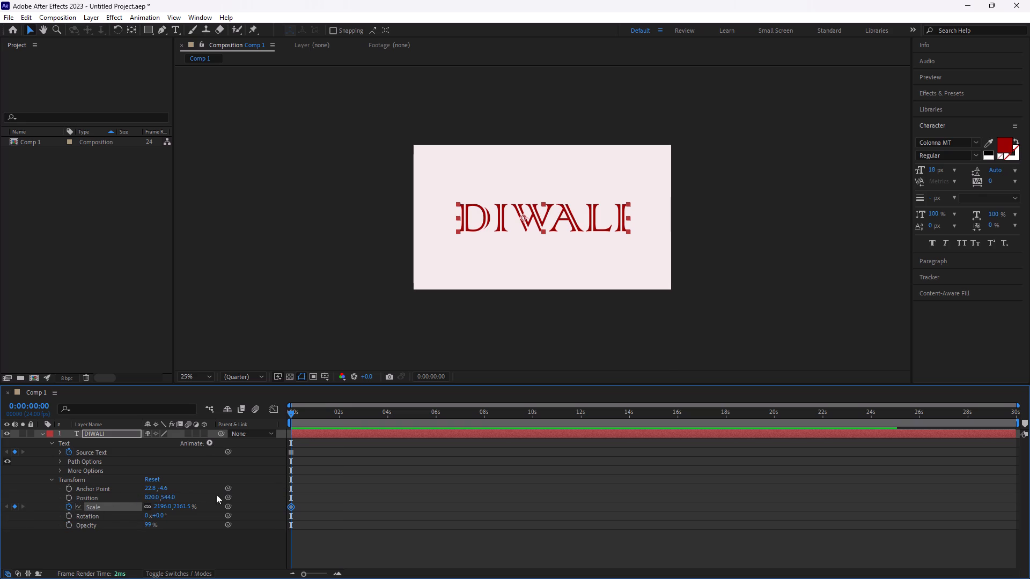
click(164, 507)
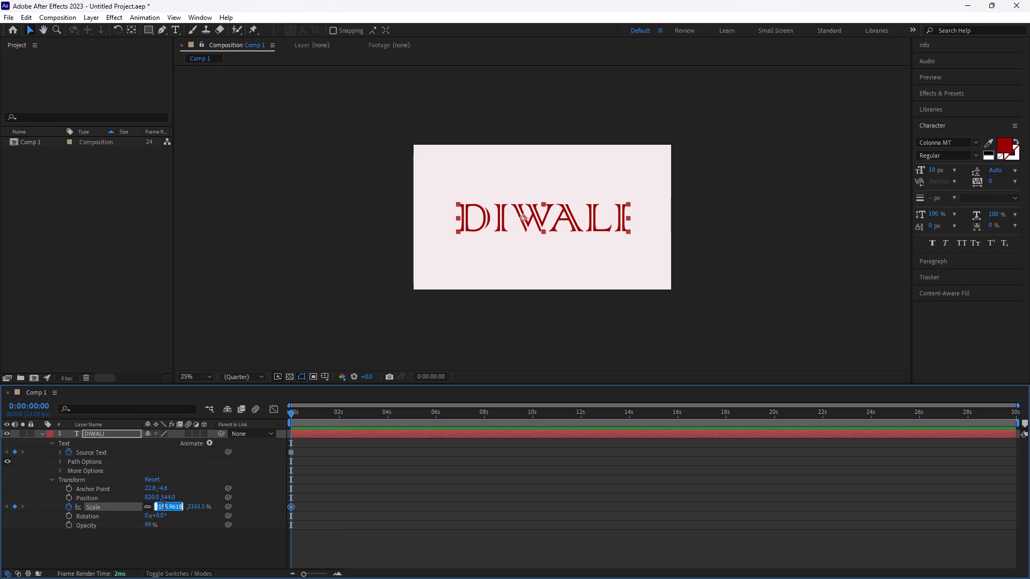
key(0)
key(Return)
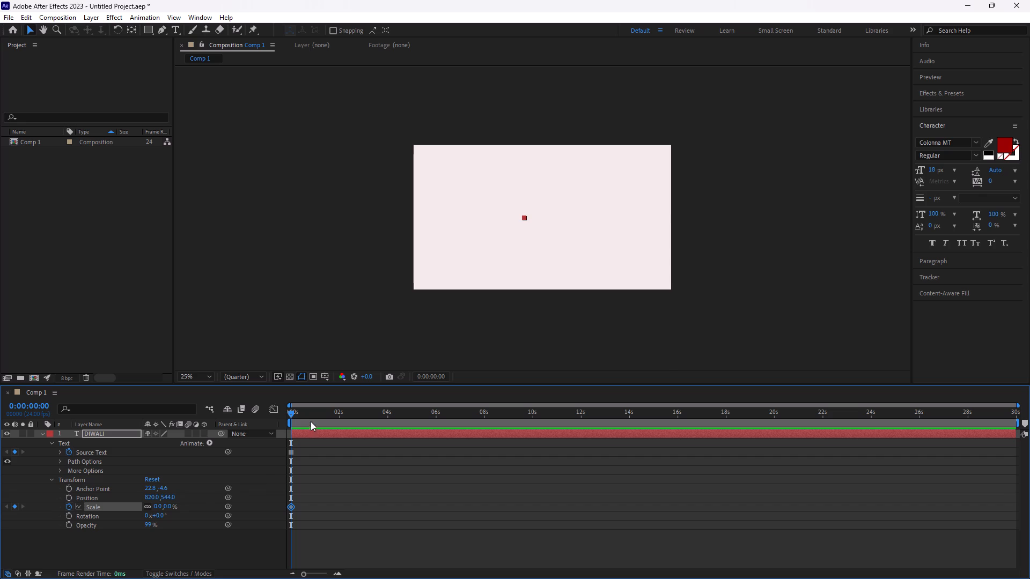
Add a second Scale keyframe of 2464% to the DIWALI layer at 0:00:01:22.
drag(288, 413, 333, 424)
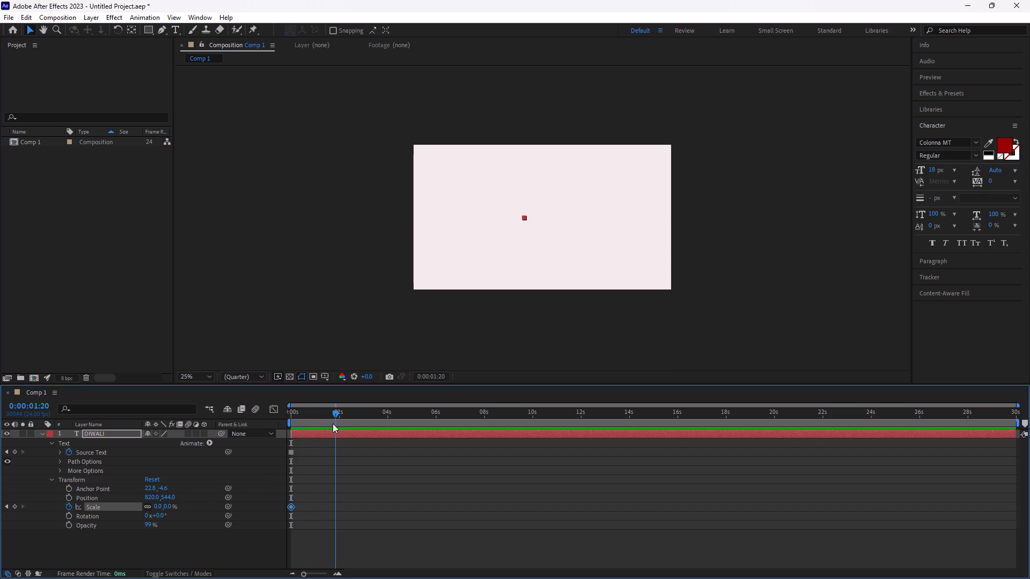
drag(333, 424, 335, 424)
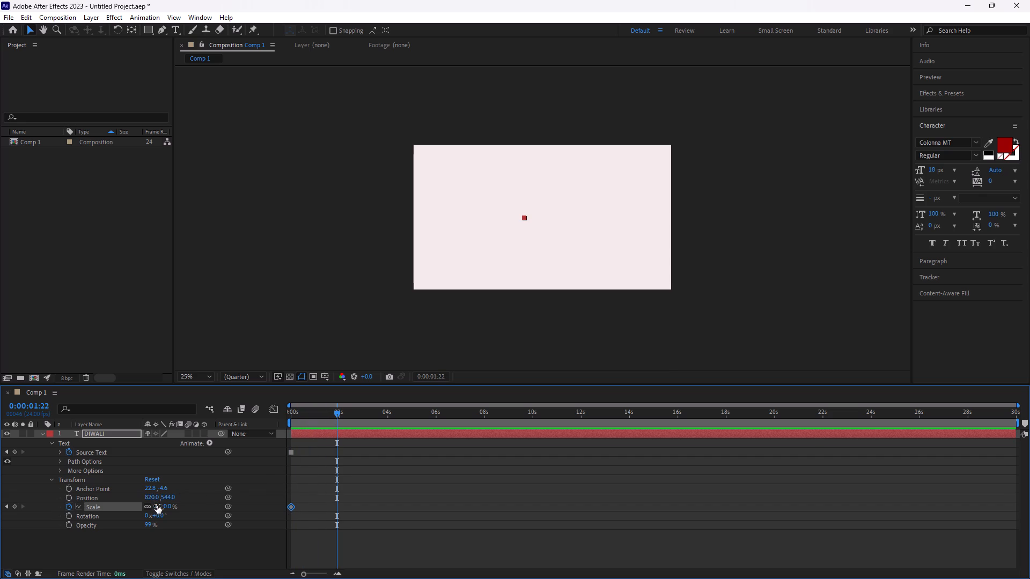
drag(157, 506, 654, 515)
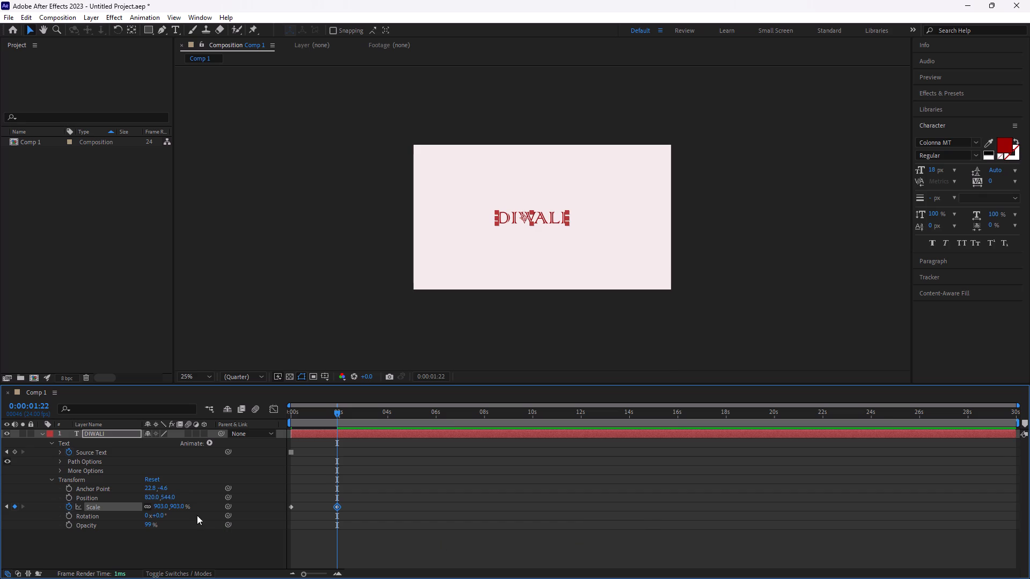
drag(162, 507, 330, 493)
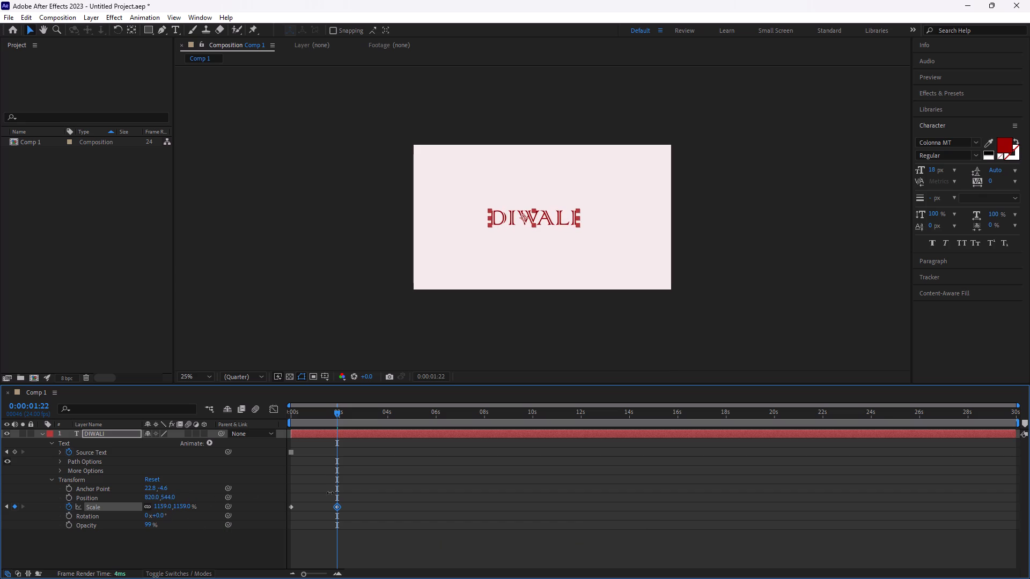
drag(330, 493, 568, 517)
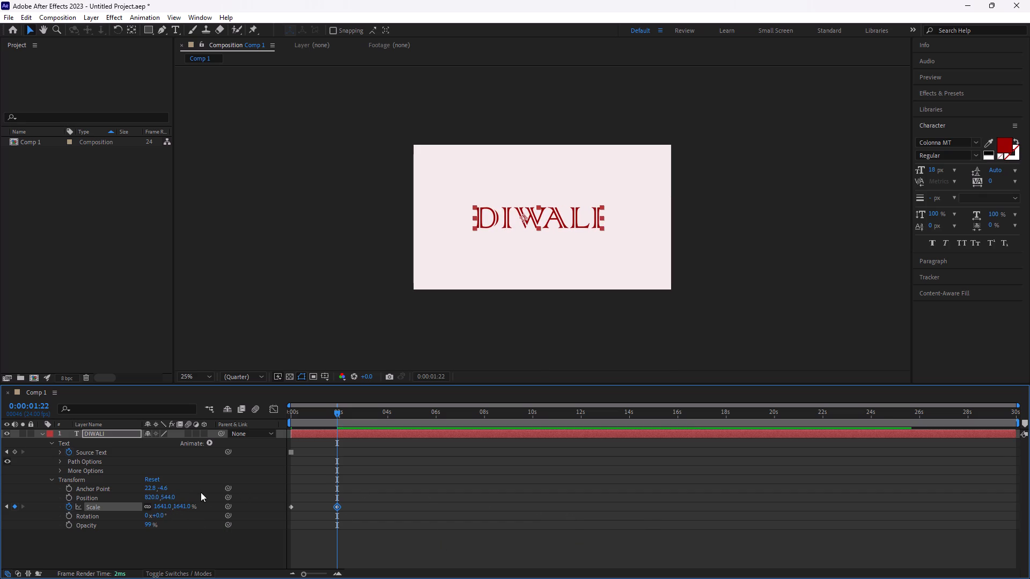
drag(158, 508, 414, 504)
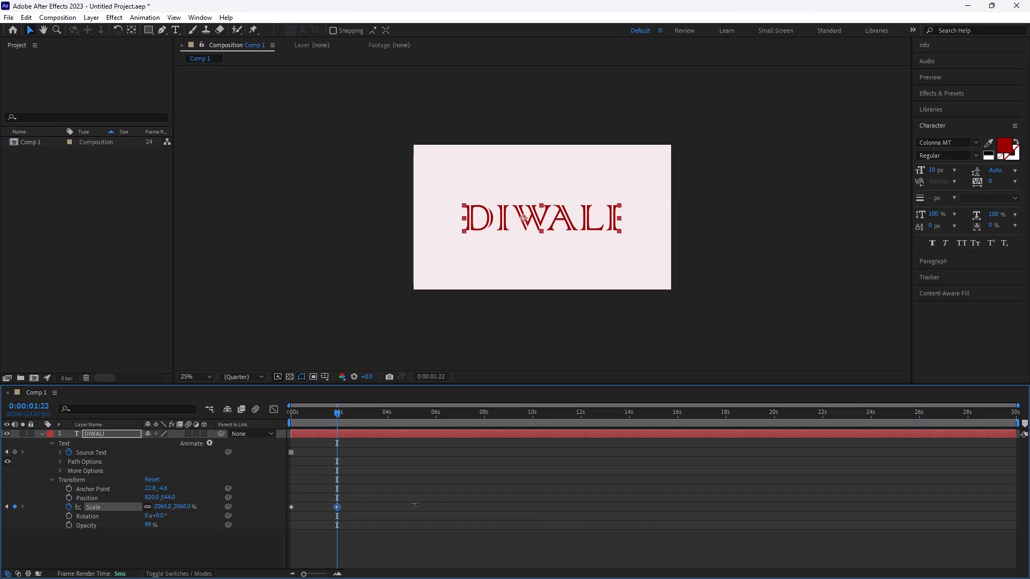
drag(414, 504, 597, 505)
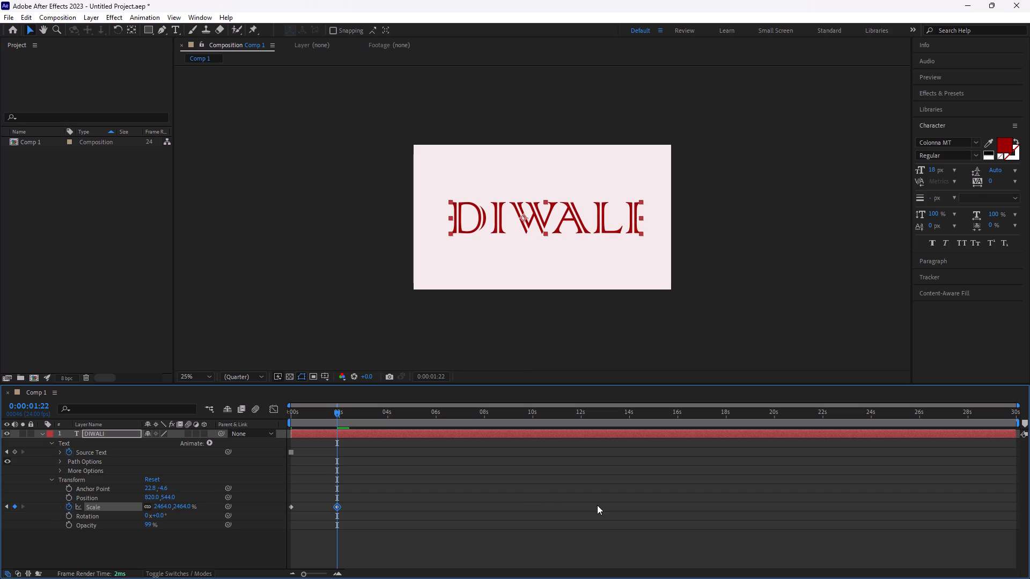
Preview the DIWALI title's scale-up animation from the start of the composition.
drag(338, 414, 133, 465)
key(space)
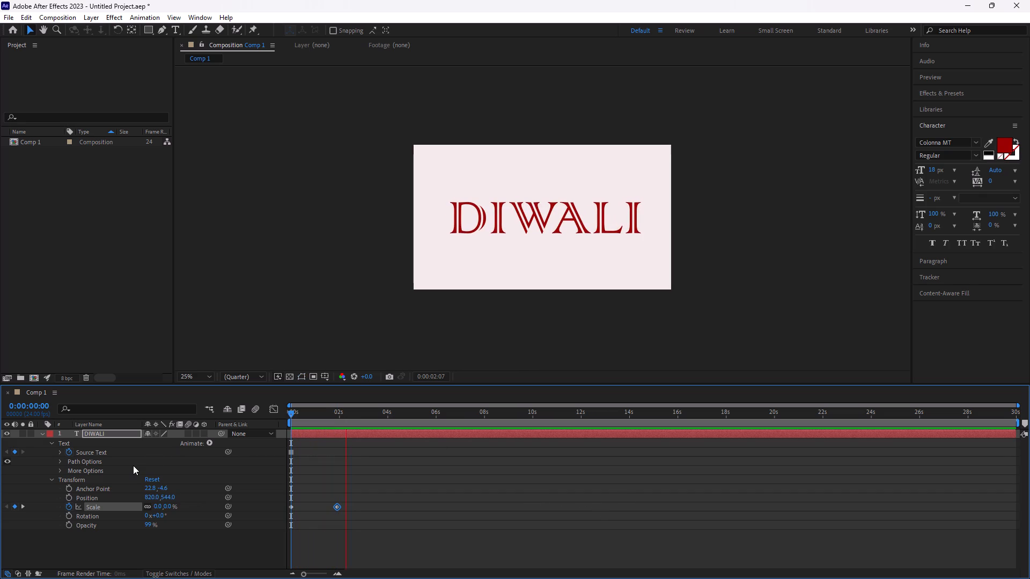
key(space)
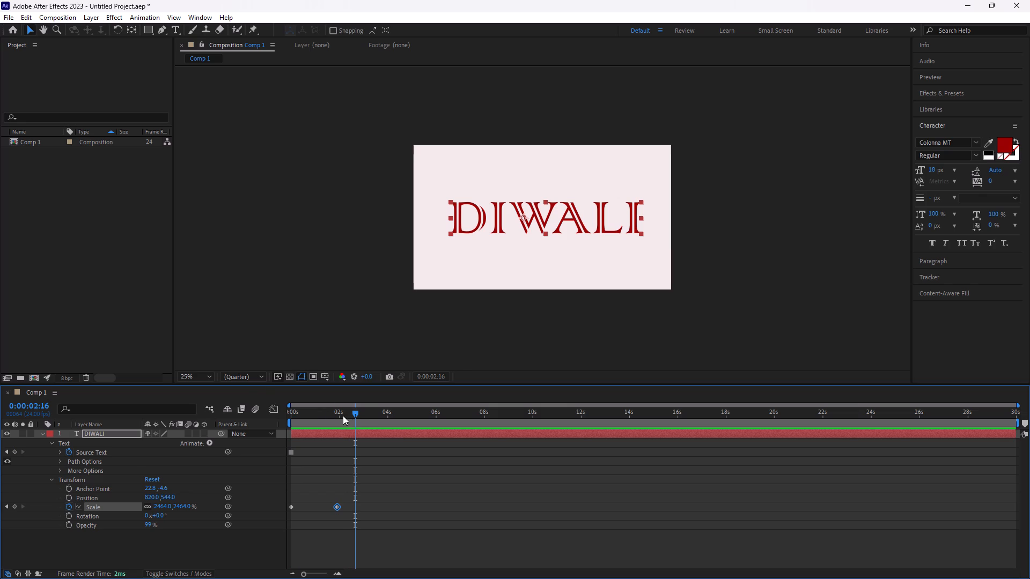
drag(355, 413, 339, 424)
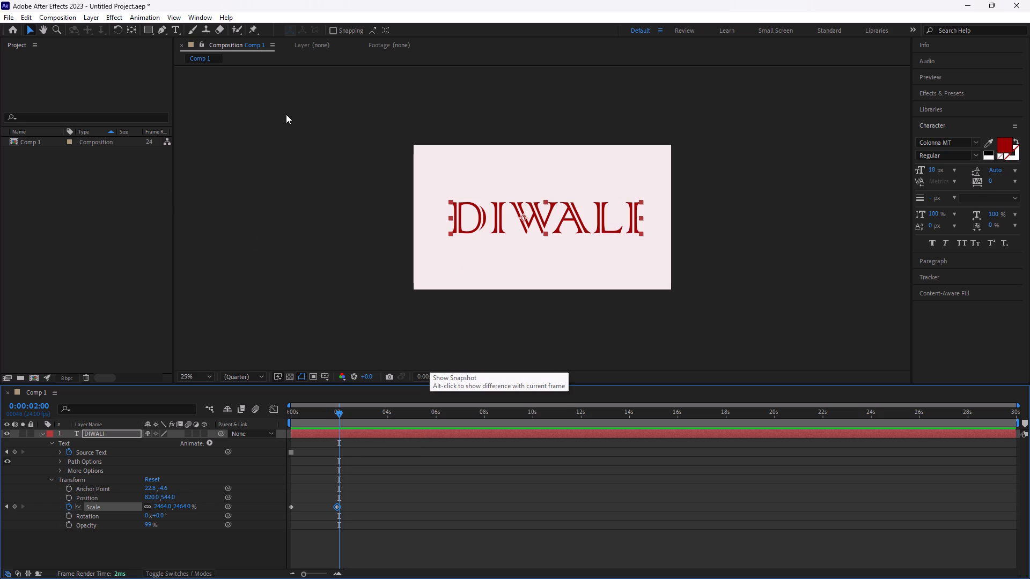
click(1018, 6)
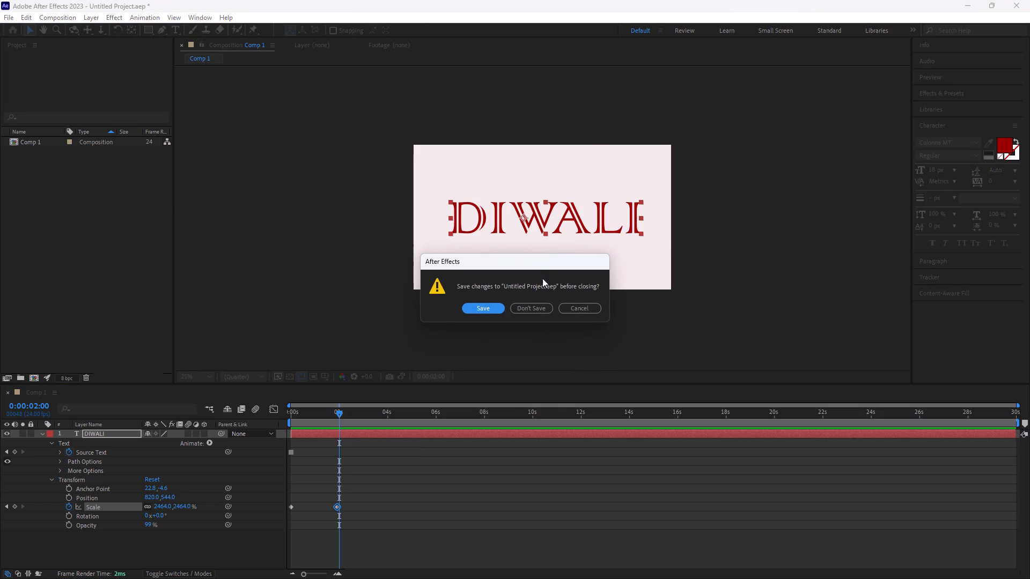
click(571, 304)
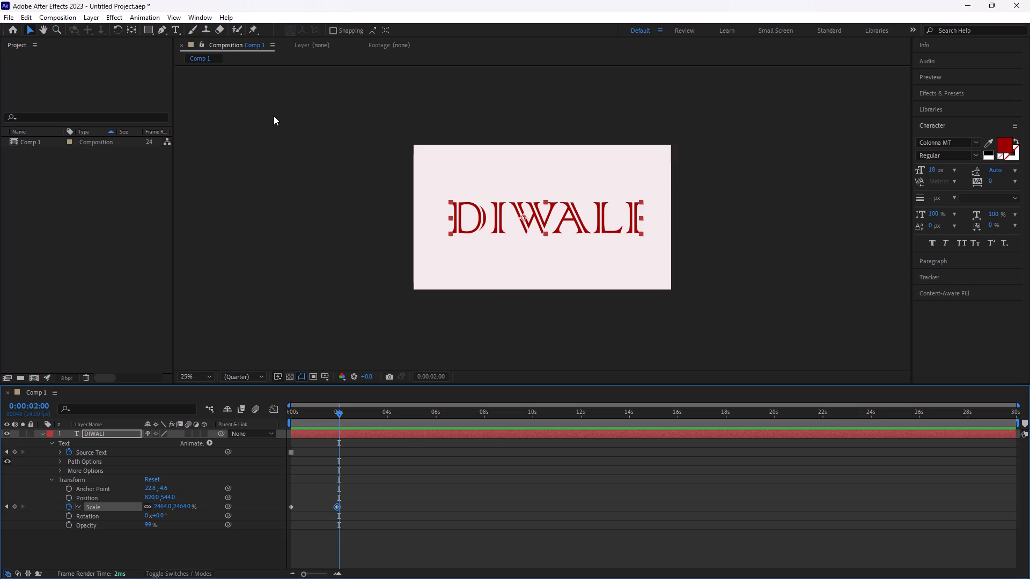
Apply the HDR Compander utility effect to the DIWALI layer.
click(116, 17)
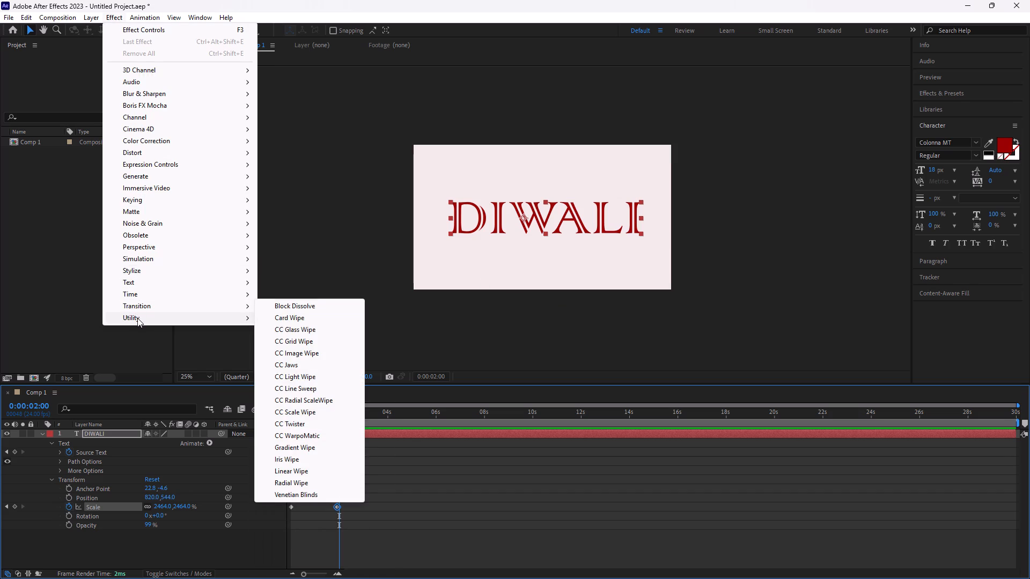
click(137, 318)
click(300, 375)
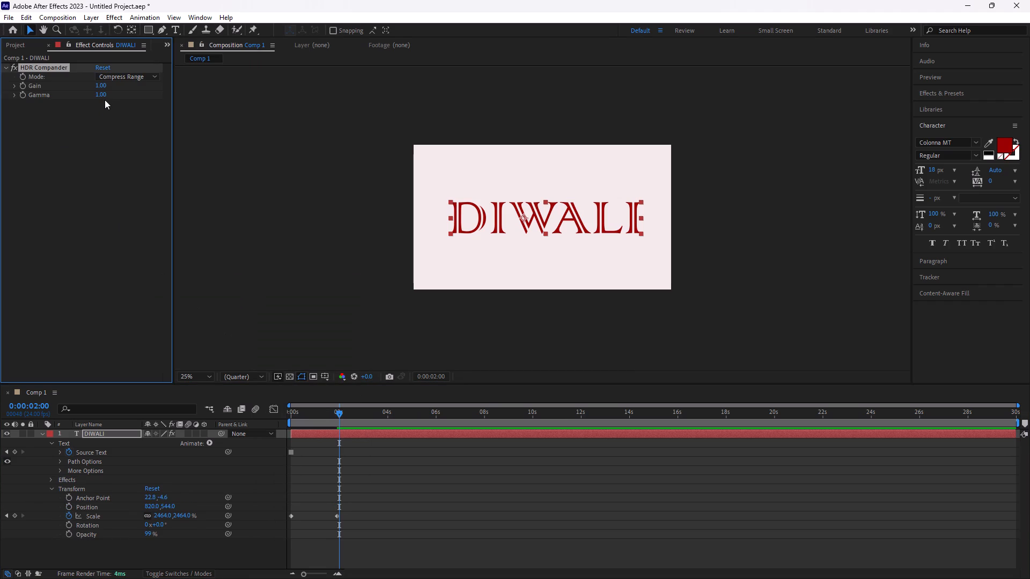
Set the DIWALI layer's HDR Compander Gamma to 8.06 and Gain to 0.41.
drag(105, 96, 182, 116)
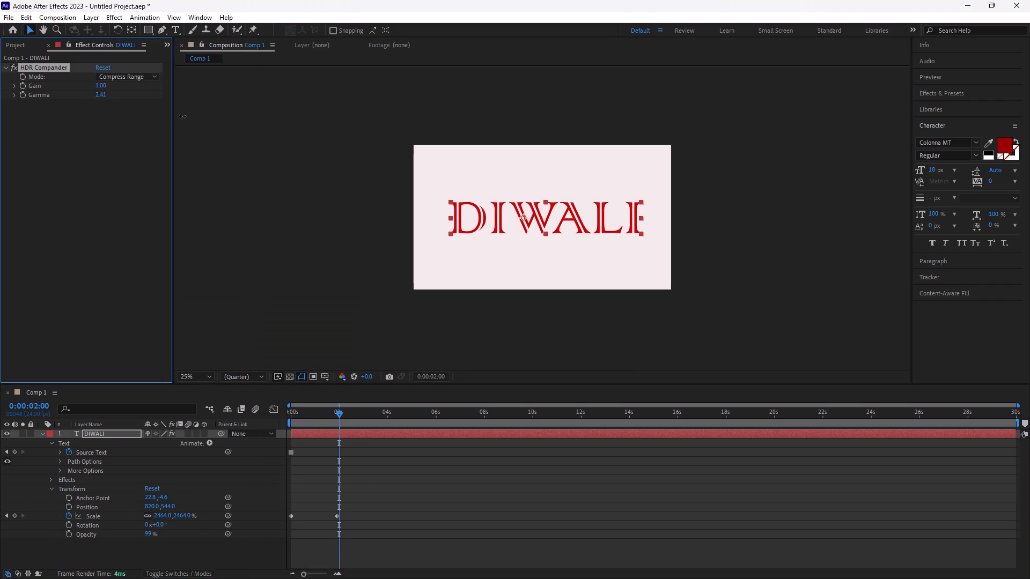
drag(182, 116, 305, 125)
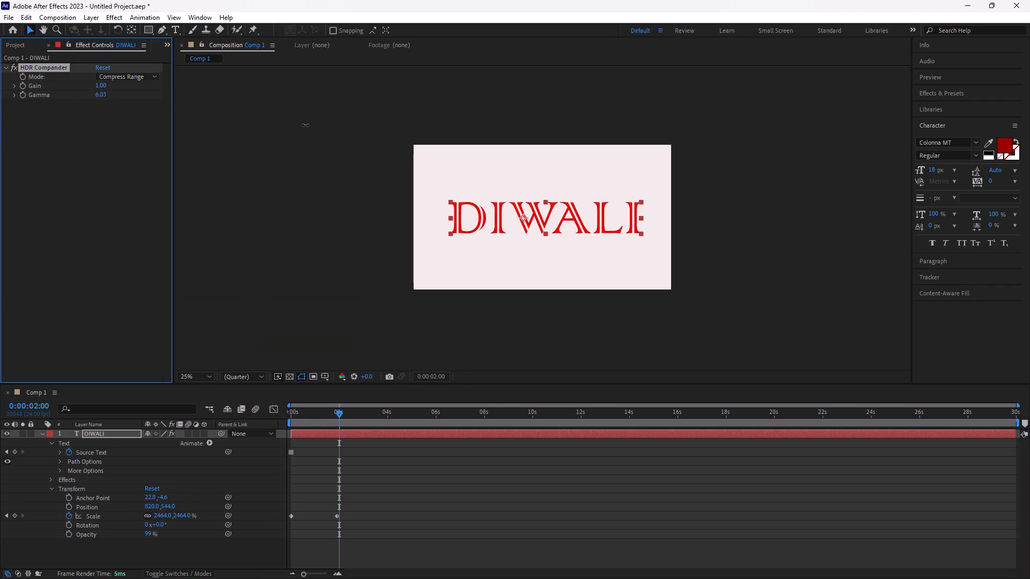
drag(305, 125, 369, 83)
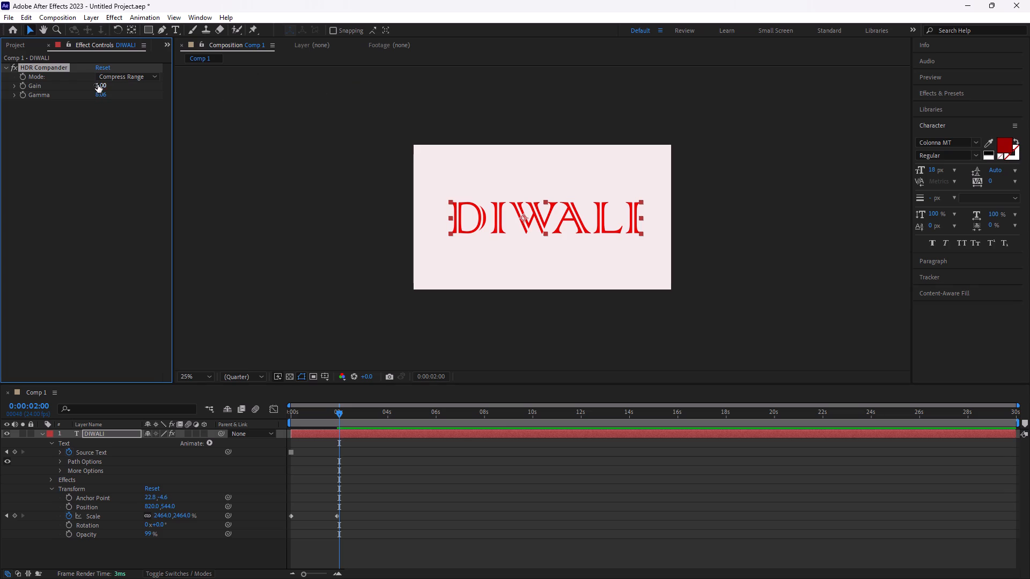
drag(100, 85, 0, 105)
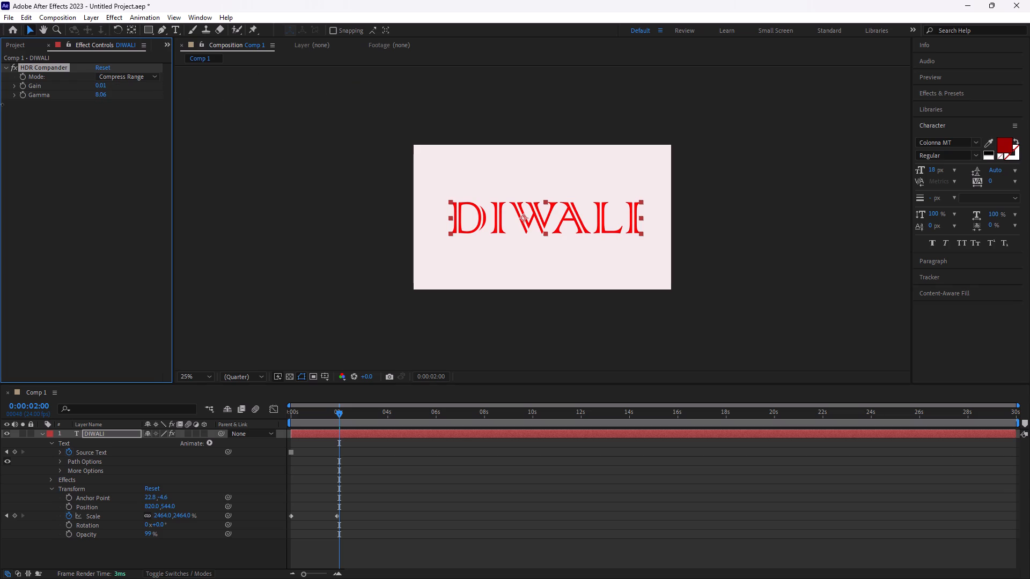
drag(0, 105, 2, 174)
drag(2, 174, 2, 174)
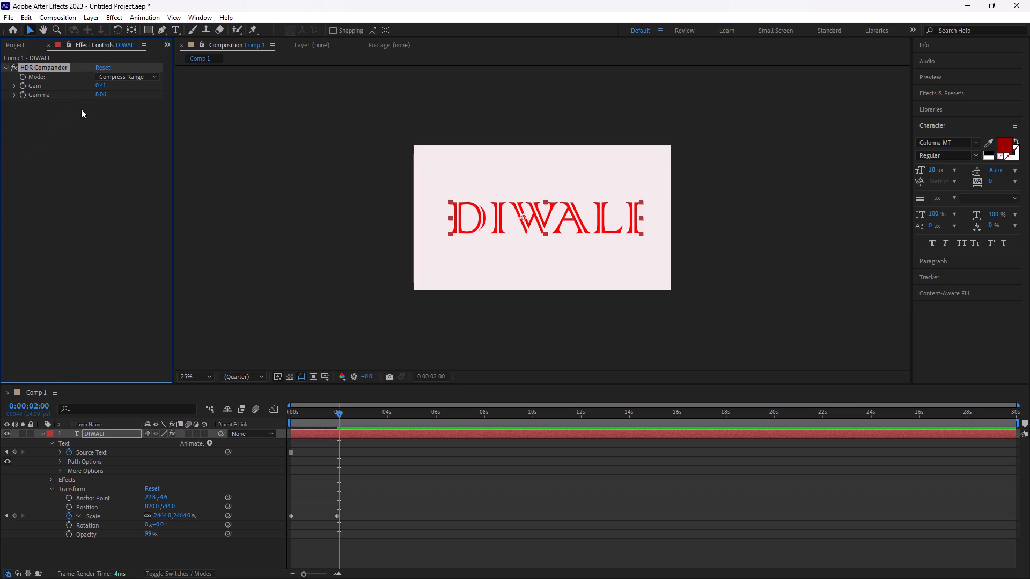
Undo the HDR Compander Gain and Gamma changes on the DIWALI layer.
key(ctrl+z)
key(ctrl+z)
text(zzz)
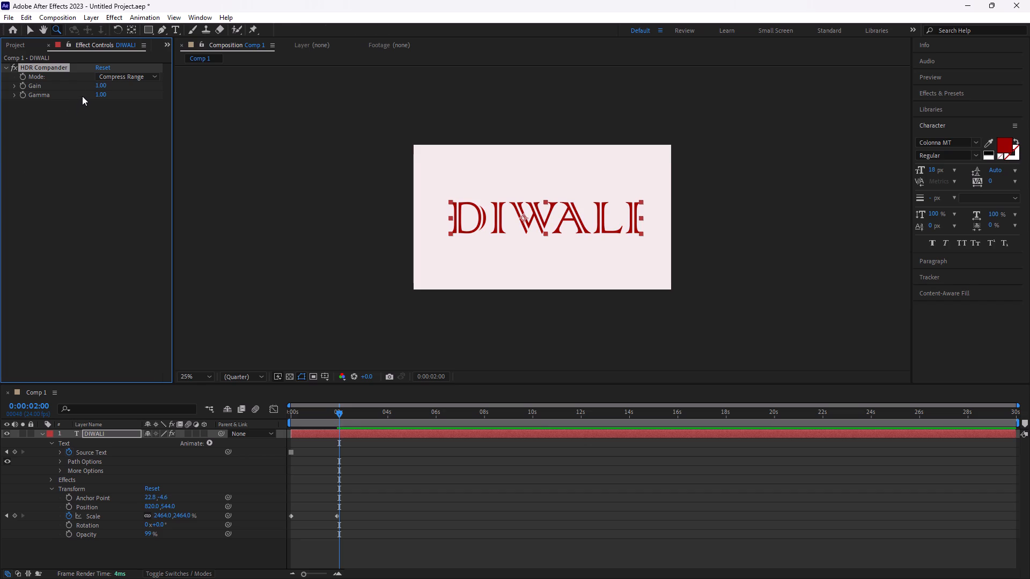
Close After Effects without saving the changes to Untitled Project.aep.
click(14, 27)
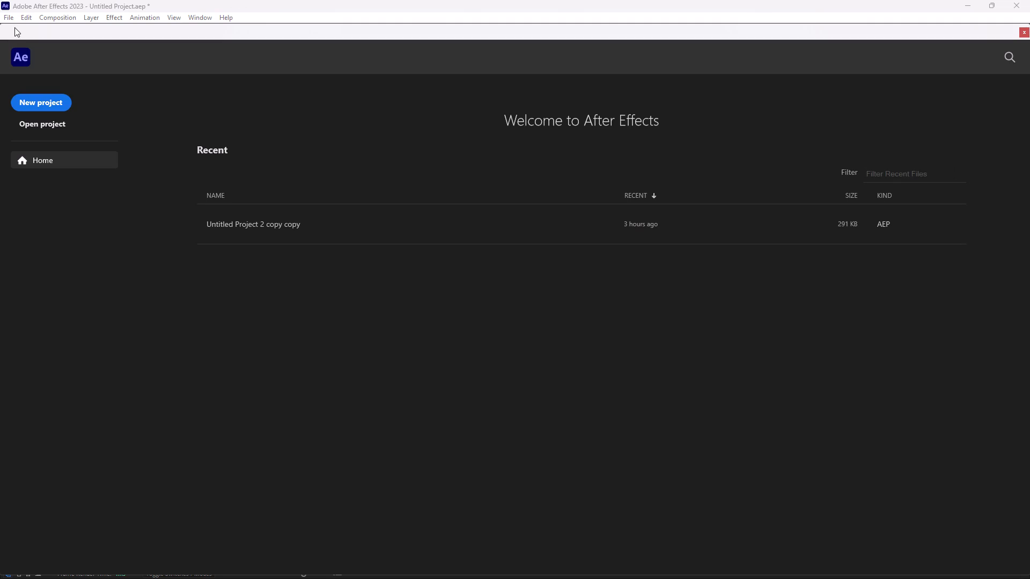
click(1022, 30)
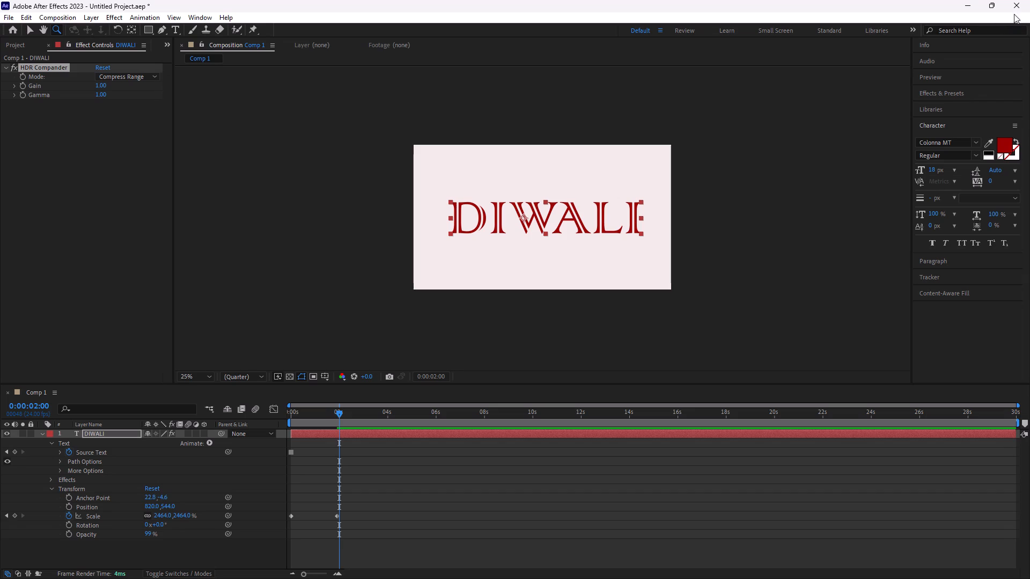
click(1016, 5)
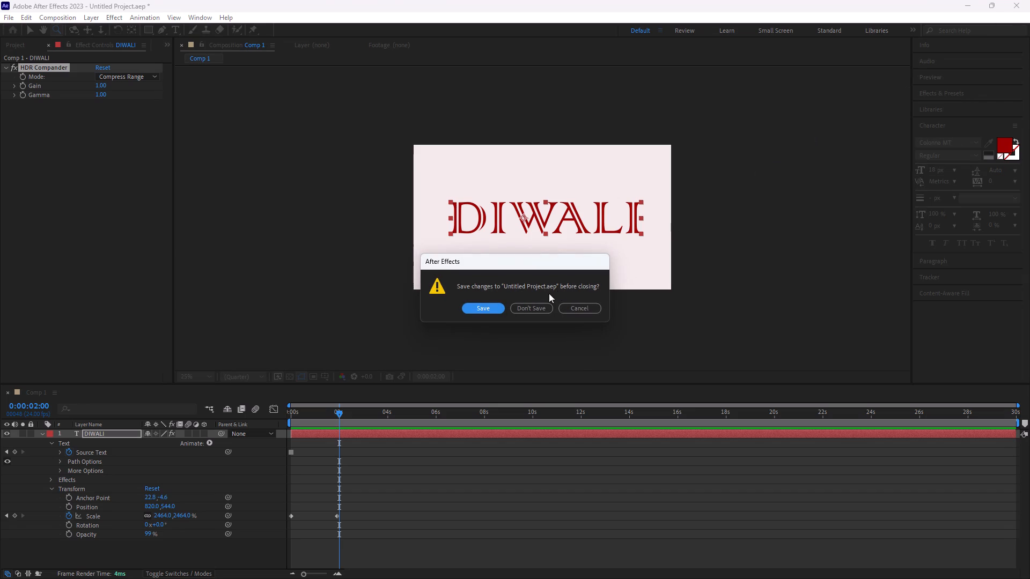
click(537, 309)
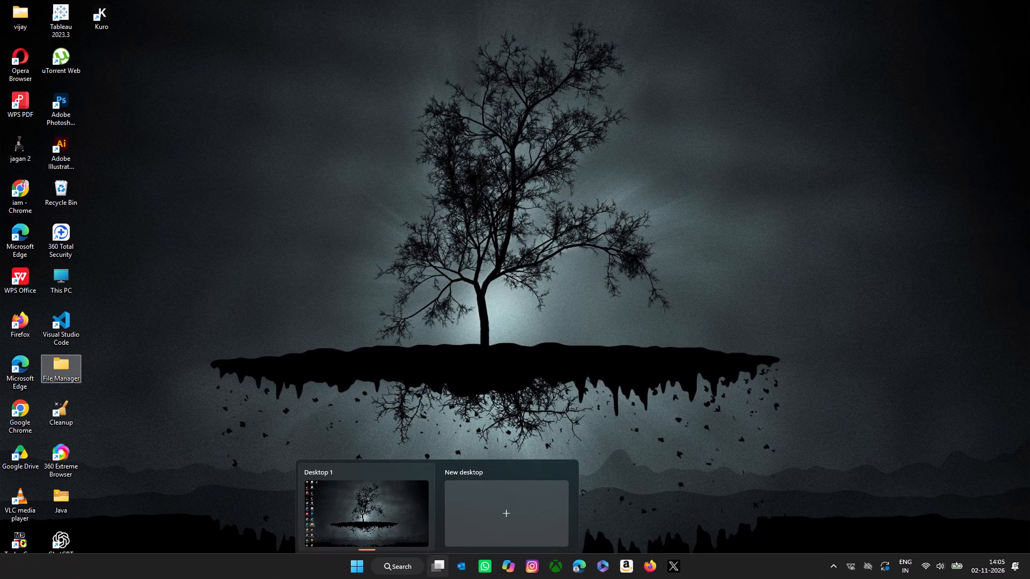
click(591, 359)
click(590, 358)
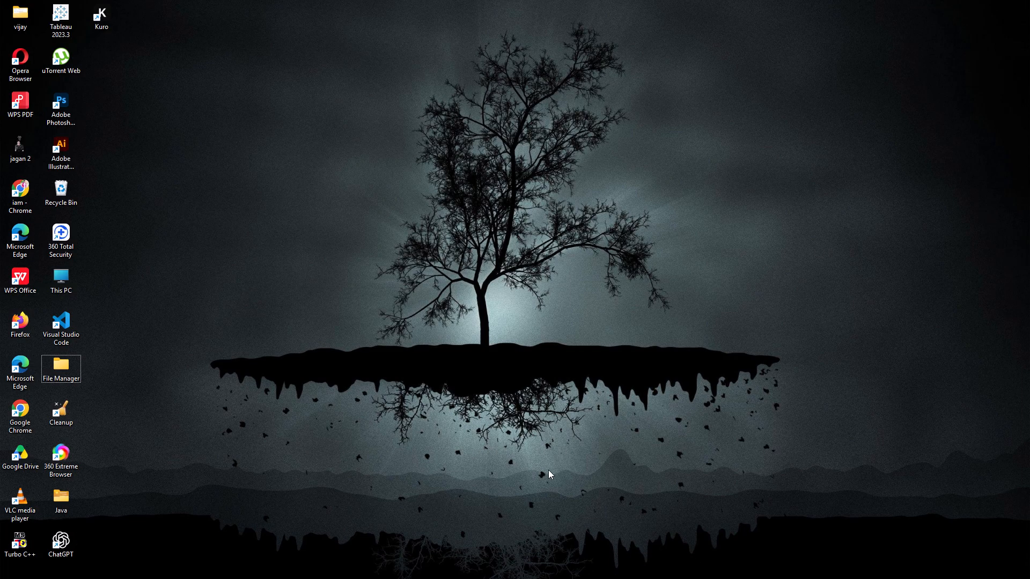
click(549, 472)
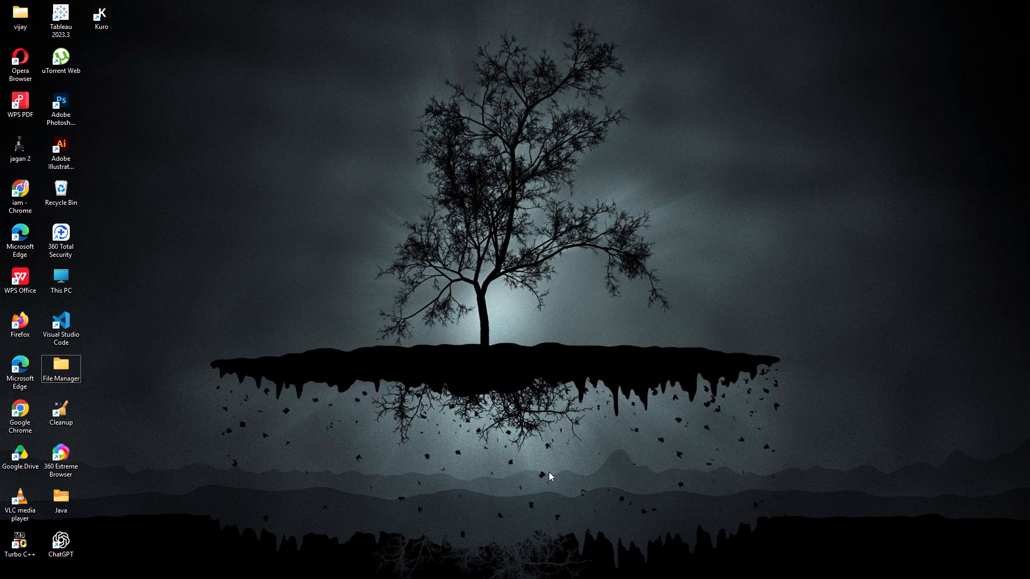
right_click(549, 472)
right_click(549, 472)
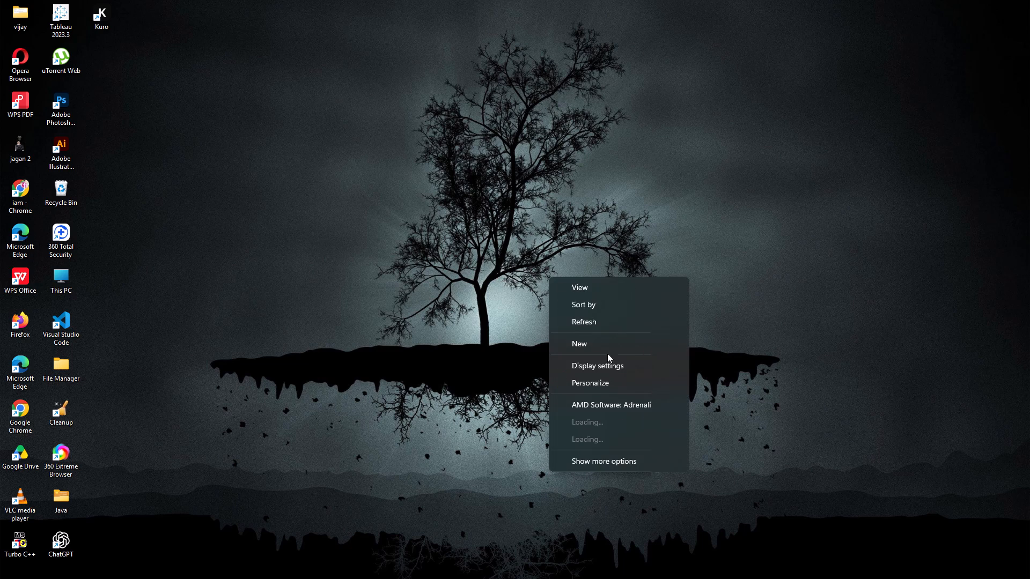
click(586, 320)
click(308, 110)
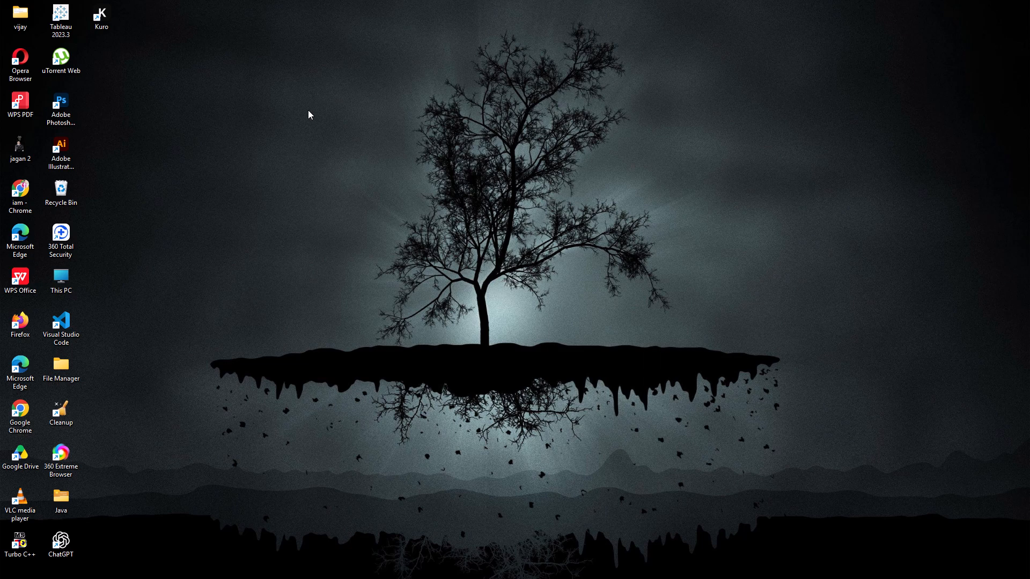